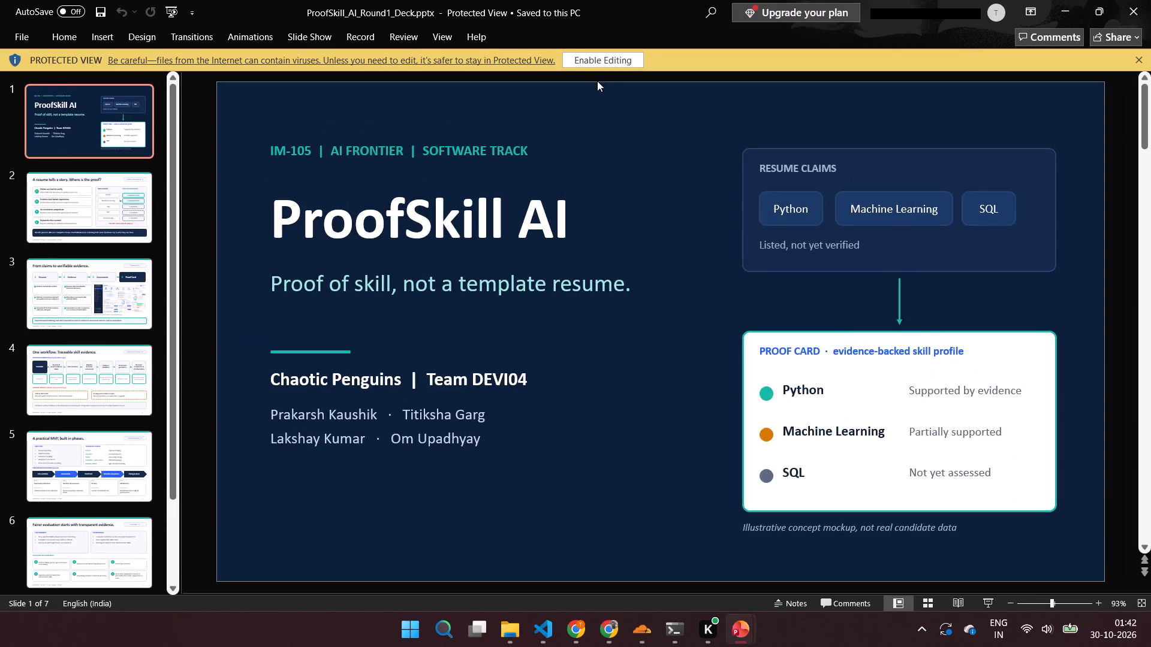
{"action": "left_click", "coordinate": [582, 59]}
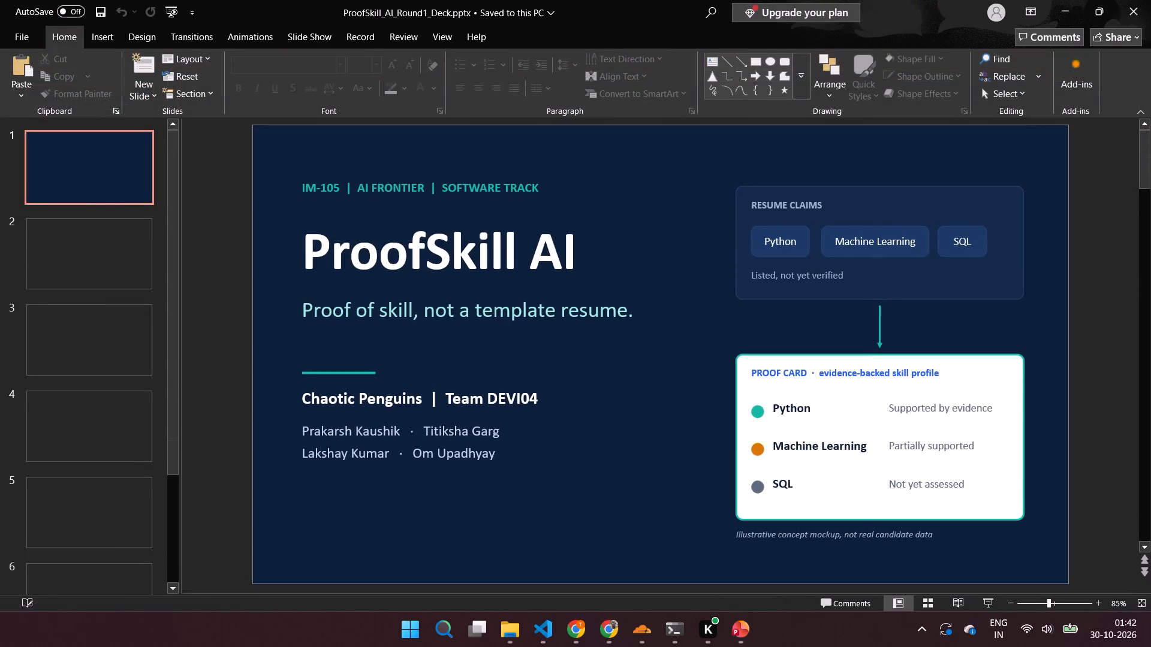
Delete the Resume Claims panel with its skill tags, the connecting arrow and the Proof Card's contents from the cover slide.
{"action": "left_click", "coordinate": [812, 247]}
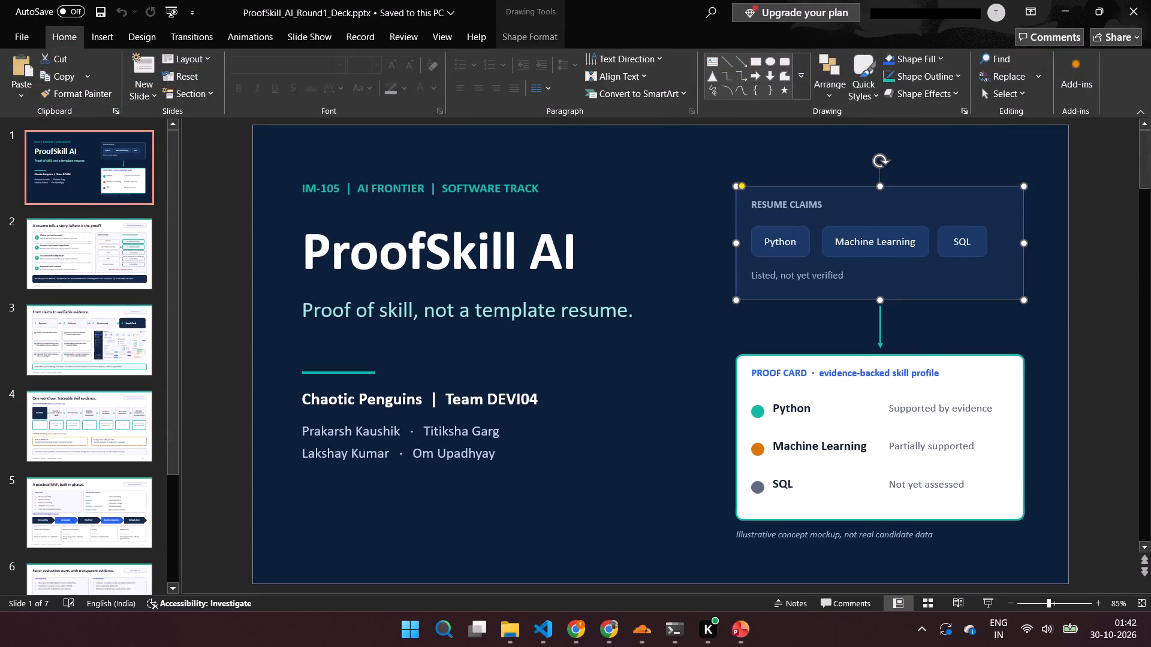
{"action": "key", "text": "Delete"}
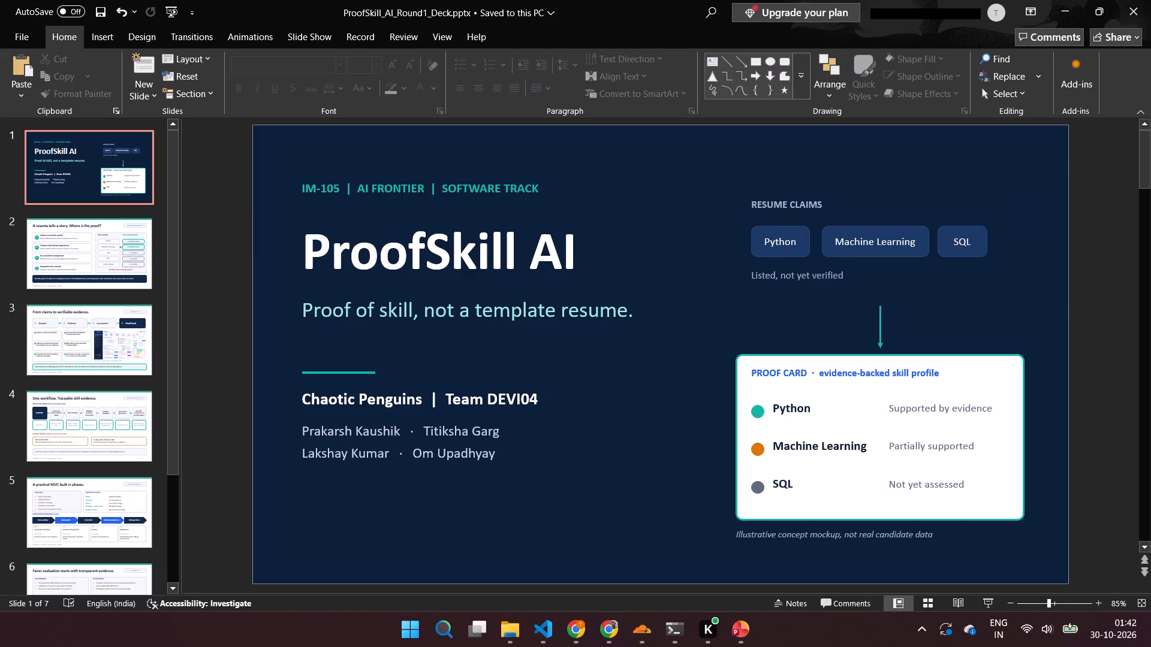
{"action": "left_click", "coordinate": [696, 199]}
{"action": "left_click_drag", "start_coordinate": [764, 179], "coordinate": [987, 450]}
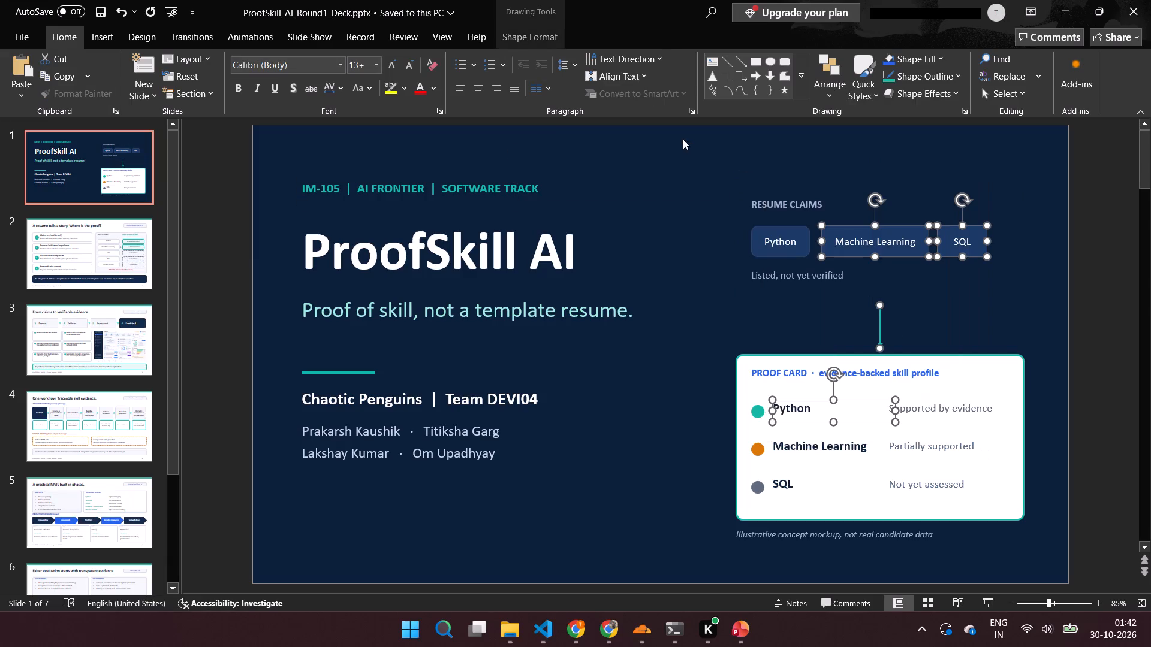
{"action": "left_click_drag", "start_coordinate": [745, 168], "coordinate": [1031, 583]}
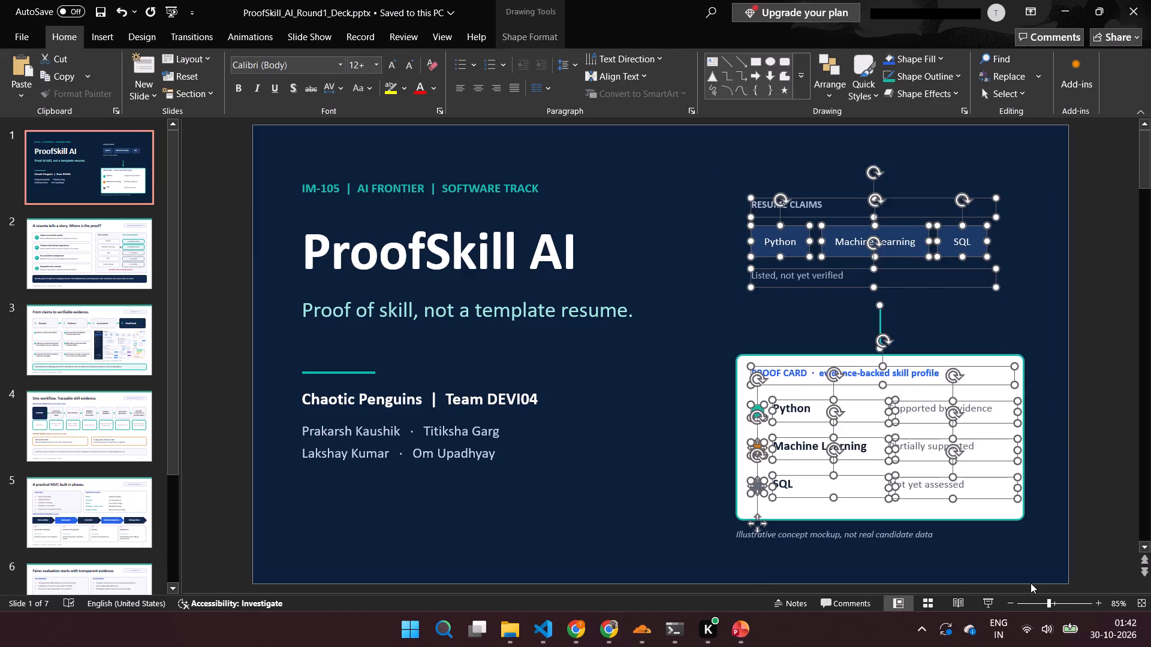
{"action": "key", "text": "Delete"}
{"action": "left_click_drag", "start_coordinate": [743, 307], "coordinate": [1006, 531]}
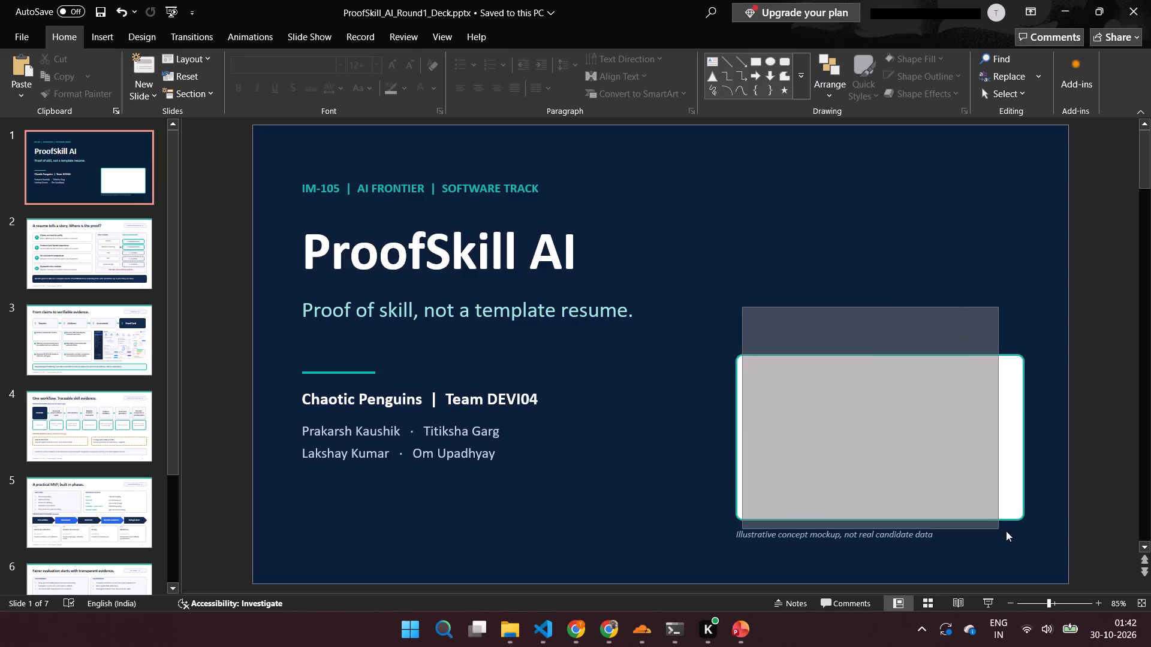
{"action": "left_click_drag", "start_coordinate": [1006, 531], "coordinate": [1055, 549]}
{"action": "left_click", "coordinate": [909, 462]}
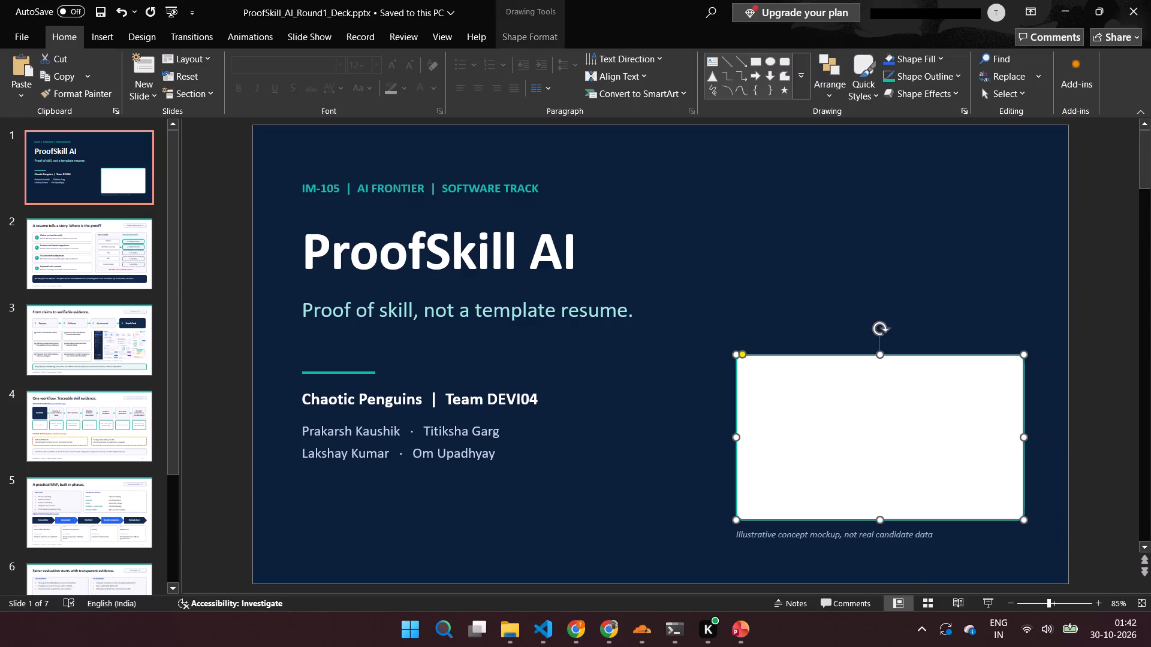
Paste the copied Deviathon logo onto the cover slide and move it off the empty white card.
{"action": "left_click", "coordinate": [823, 243]}
{"action": "key", "text": "ctrl+v"}
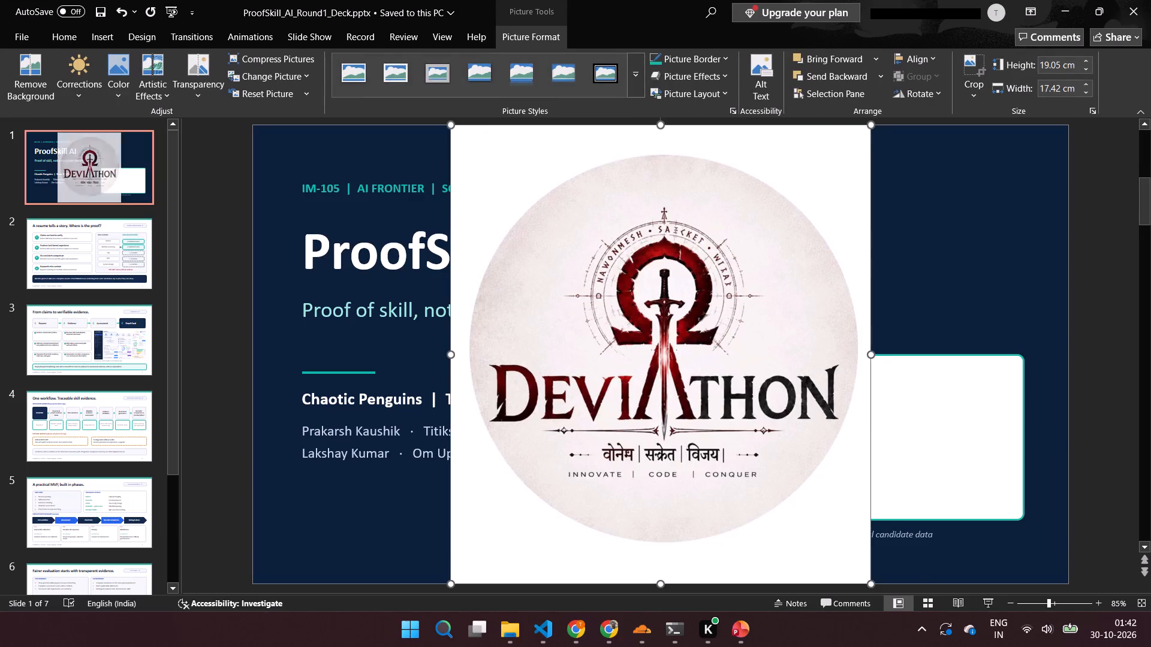
{"action": "left_click_drag", "start_coordinate": [733, 309], "coordinate": [595, 368]}
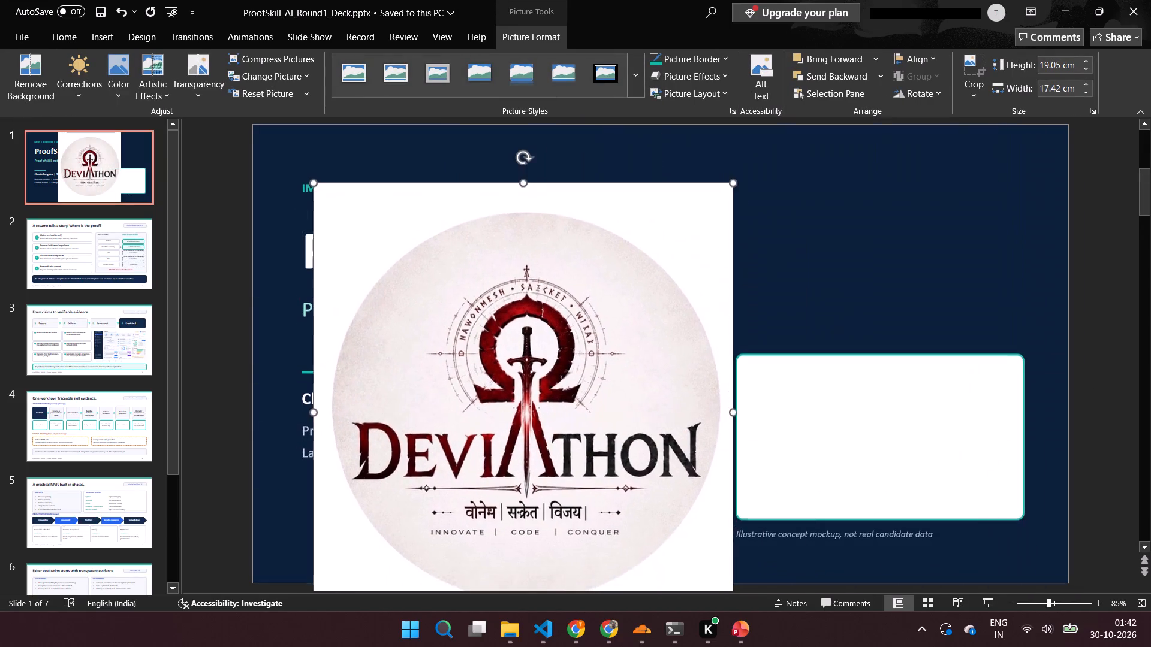
Delete the empty white card and the "Illustrative concept mockup" caption from the cover slide.
{"action": "left_click", "coordinate": [803, 393]}
{"action": "key", "text": "Delete"}
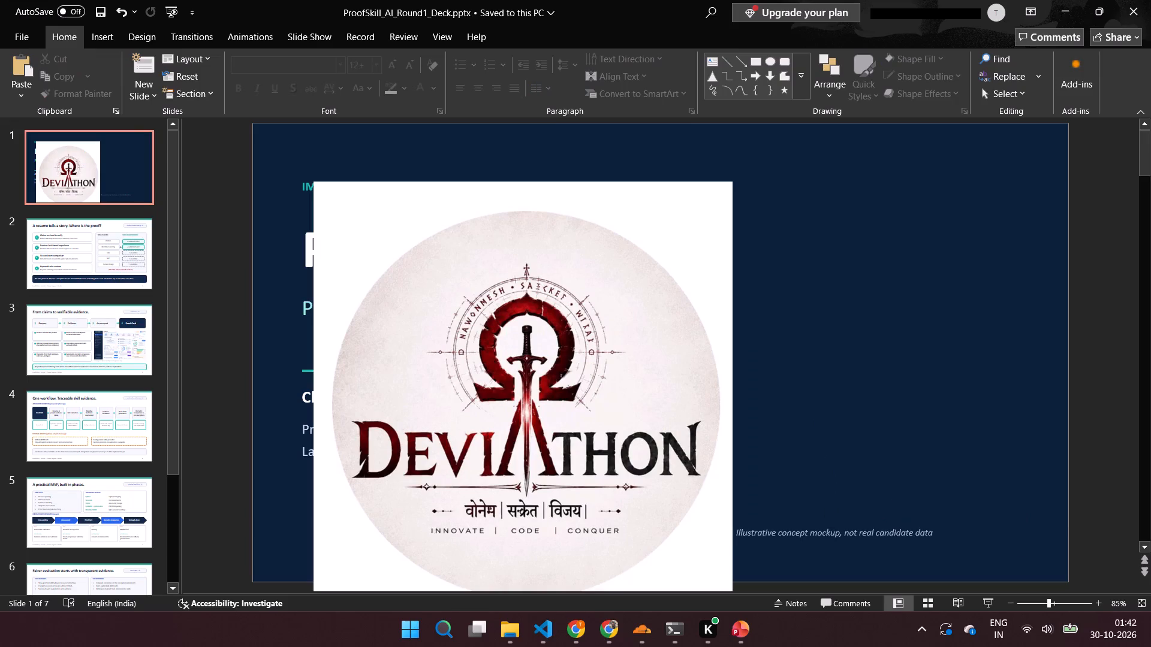
{"action": "left_click", "coordinate": [825, 532]}
{"action": "key", "text": "Delete"}
{"action": "key", "text": "Delete"}
{"action": "left_click", "coordinate": [907, 526]}
{"action": "key", "text": "Delete"}
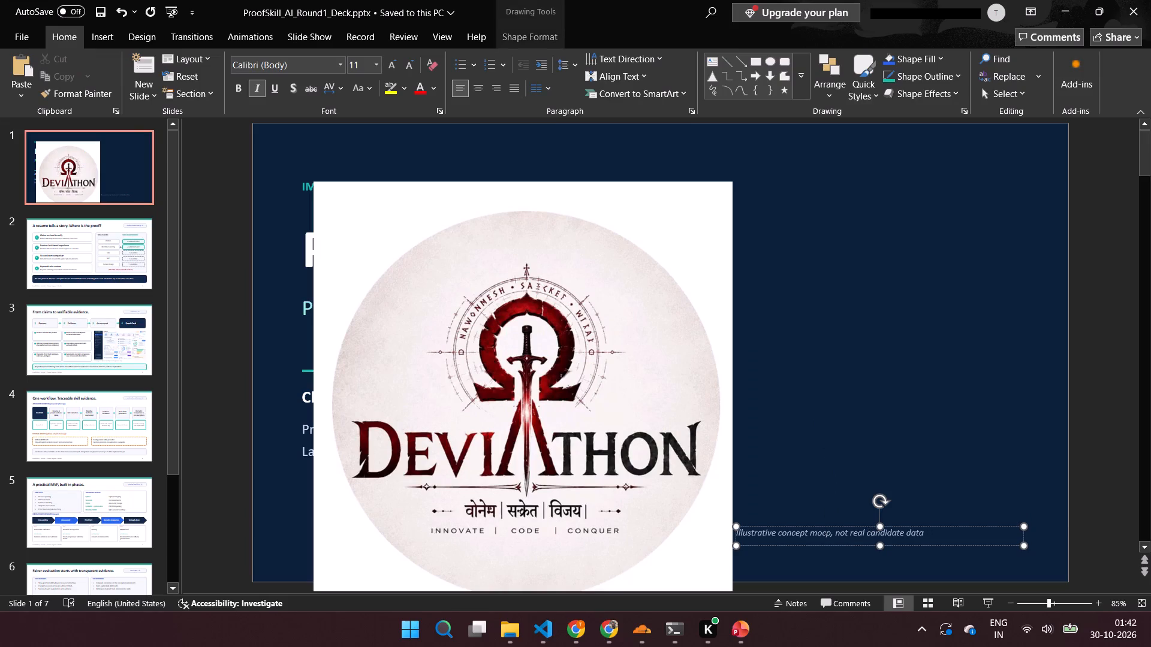
{"action": "key", "text": "Delete"}
Shrink the Deviathon logo and place it beside the cover's title text, its top edge level with the IM-105 line.
{"action": "left_click_drag", "start_coordinate": [612, 437], "coordinate": [882, 367]}
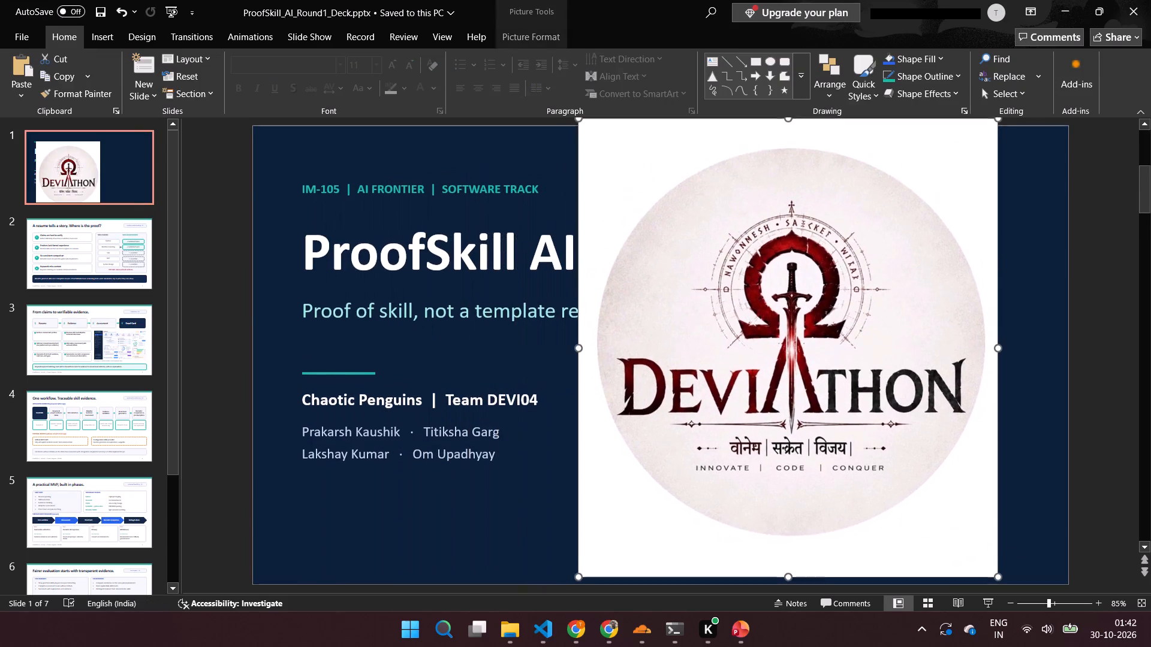
{"action": "left_click_drag", "start_coordinate": [578, 122], "coordinate": [664, 173]}
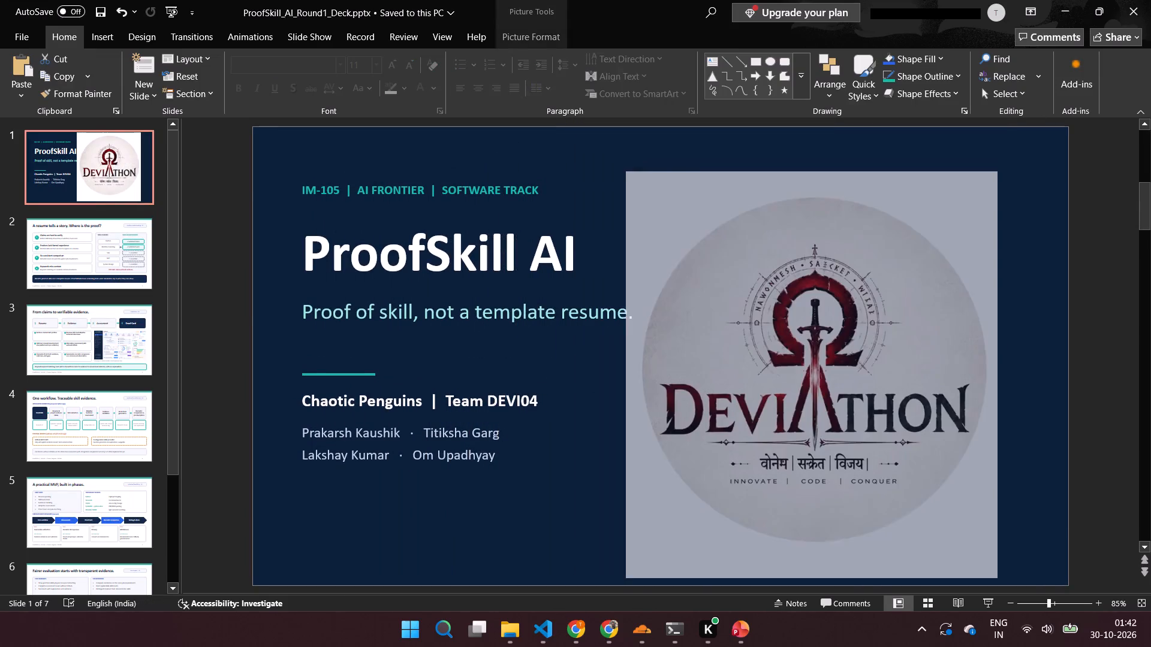
{"action": "left_click_drag", "start_coordinate": [664, 173], "coordinate": [718, 215]}
{"action": "left_click_drag", "start_coordinate": [755, 310], "coordinate": [791, 259]}
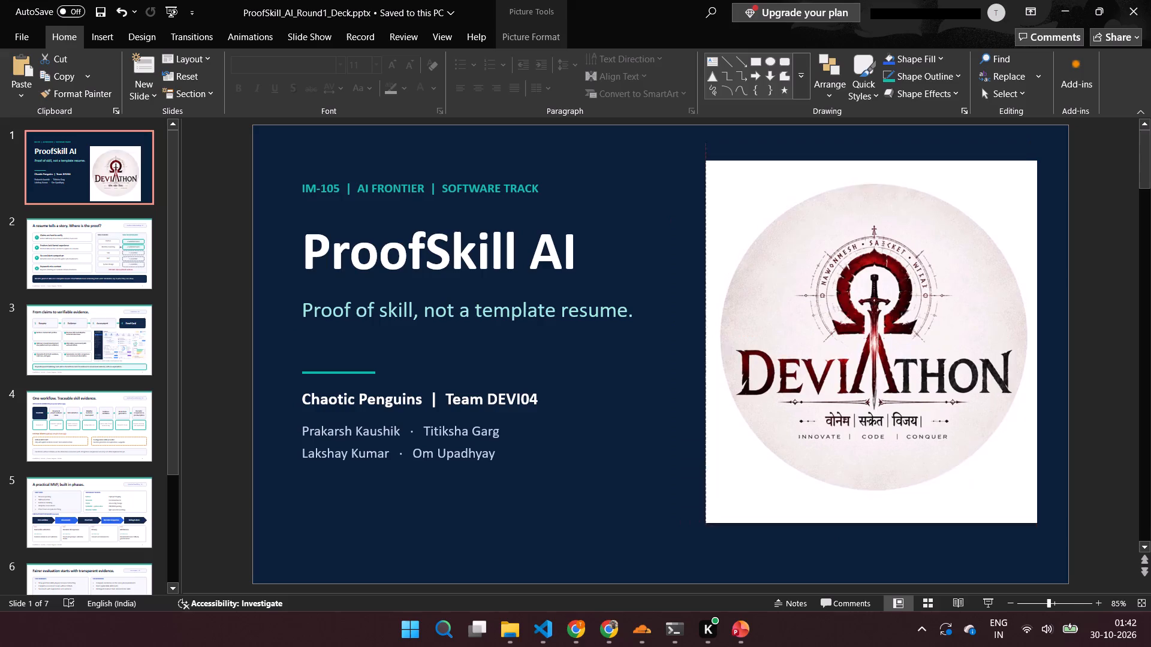
{"action": "left_click_drag", "start_coordinate": [791, 259], "coordinate": [787, 275]}
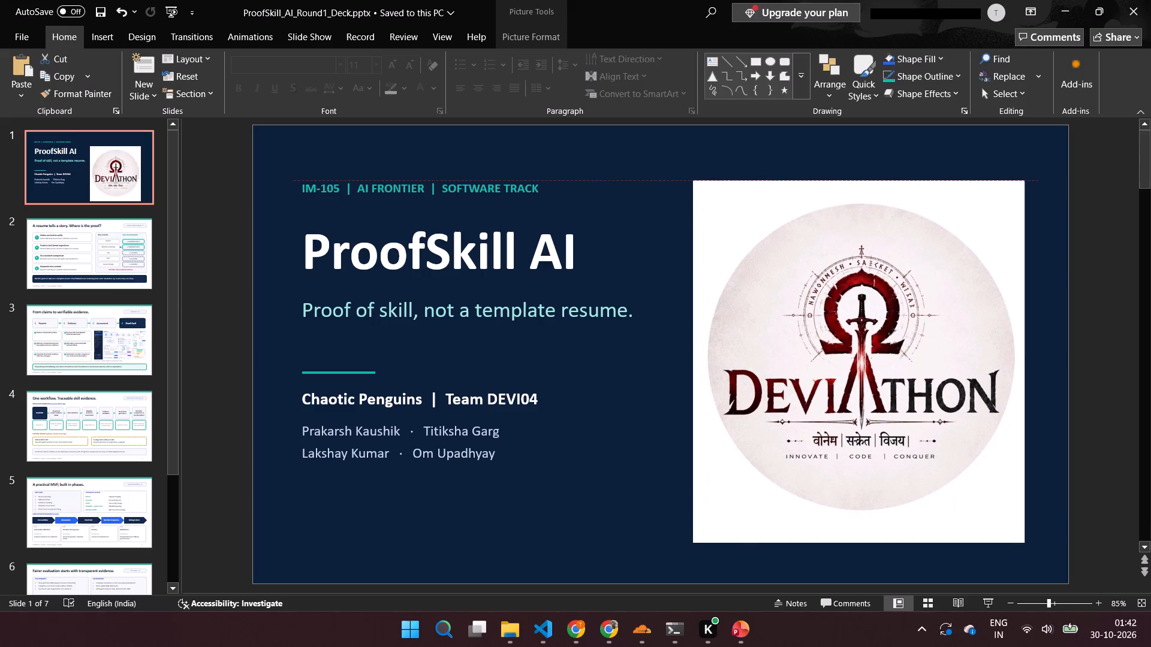
{"action": "left_click_drag", "start_coordinate": [787, 275], "coordinate": [788, 277]}
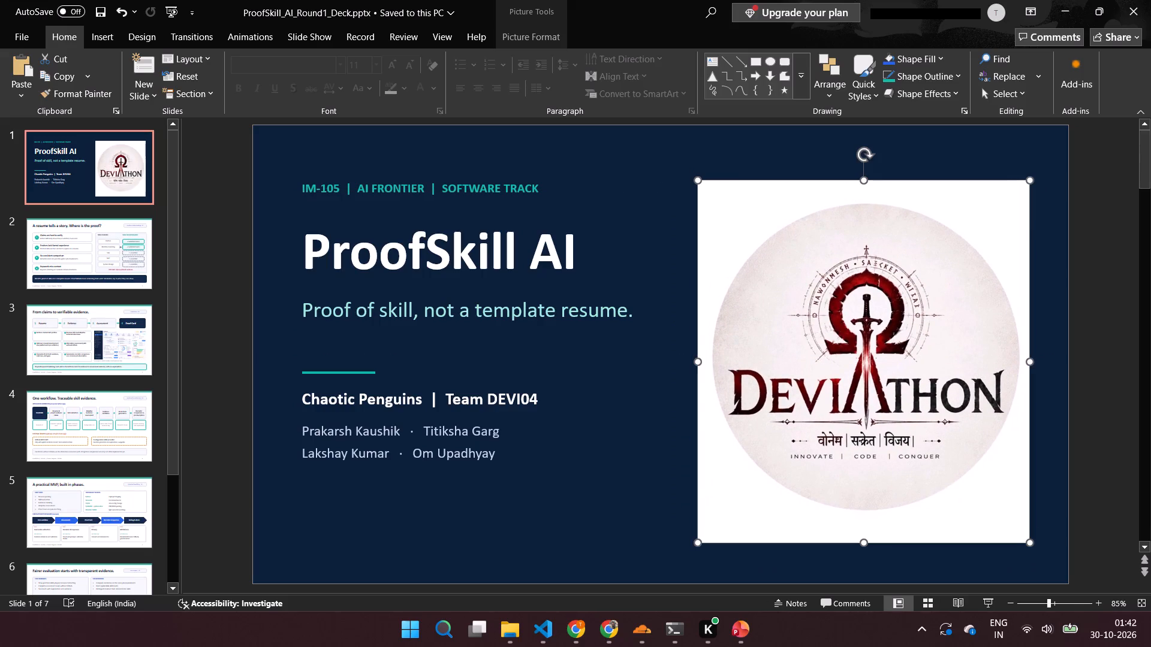
{"action": "left_click_drag", "start_coordinate": [699, 548], "coordinate": [731, 504]}
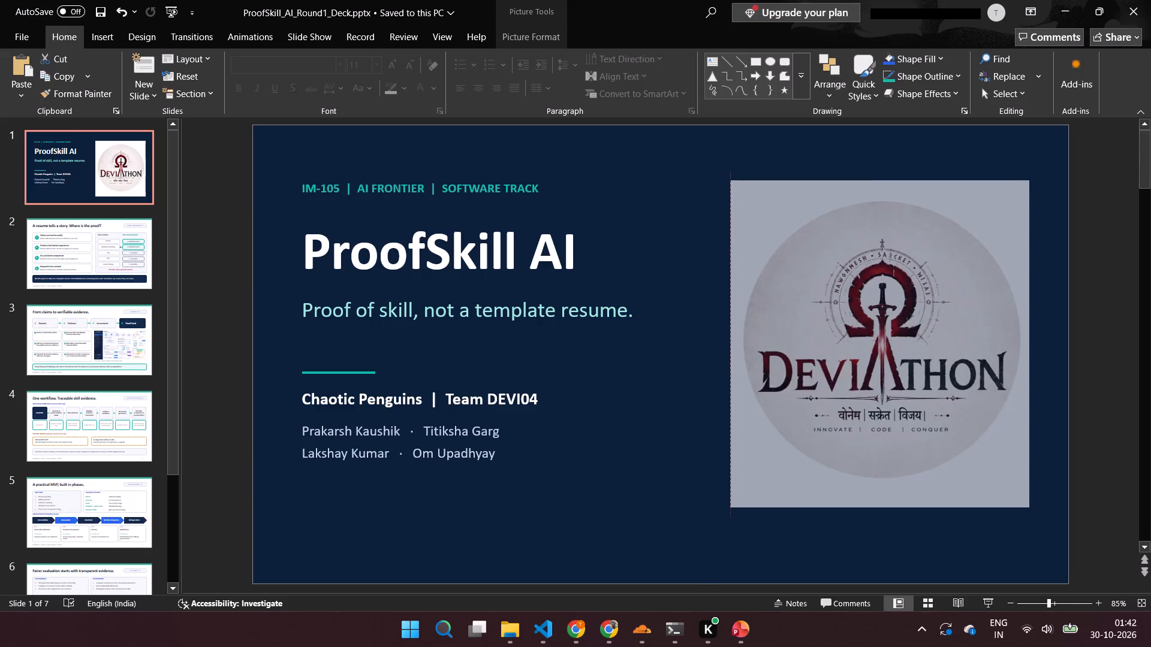
{"action": "left_click_drag", "start_coordinate": [731, 504], "coordinate": [731, 504]}
{"action": "left_click_drag", "start_coordinate": [837, 362], "coordinate": [810, 362]}
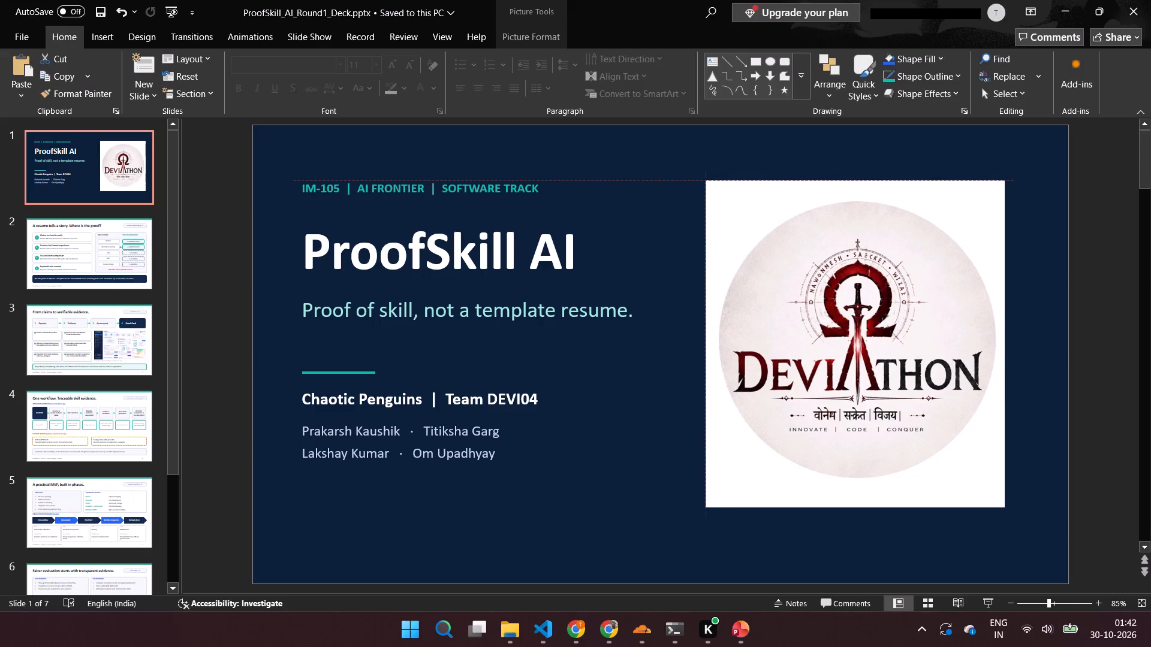
{"action": "left_click_drag", "start_coordinate": [810, 362], "coordinate": [809, 362]}
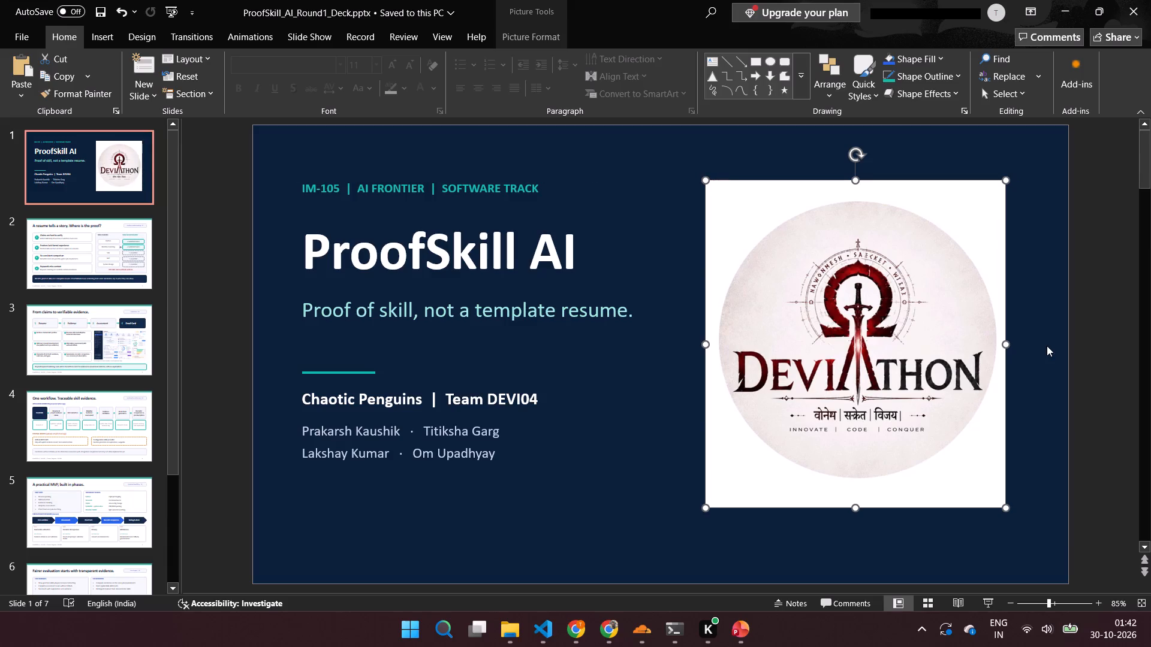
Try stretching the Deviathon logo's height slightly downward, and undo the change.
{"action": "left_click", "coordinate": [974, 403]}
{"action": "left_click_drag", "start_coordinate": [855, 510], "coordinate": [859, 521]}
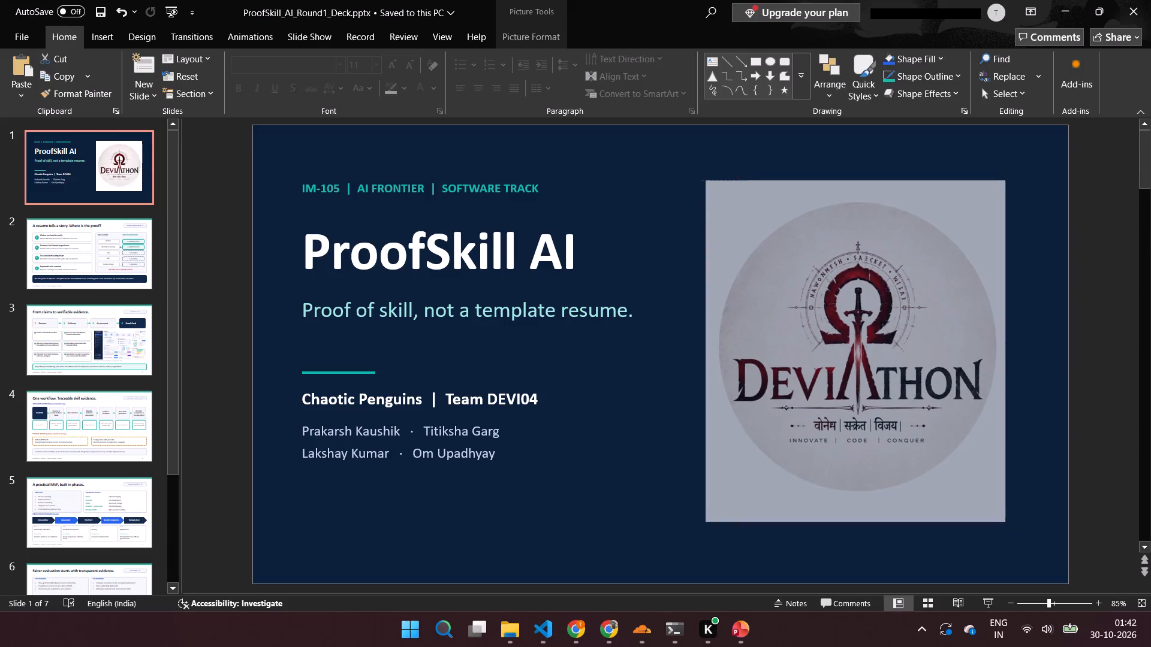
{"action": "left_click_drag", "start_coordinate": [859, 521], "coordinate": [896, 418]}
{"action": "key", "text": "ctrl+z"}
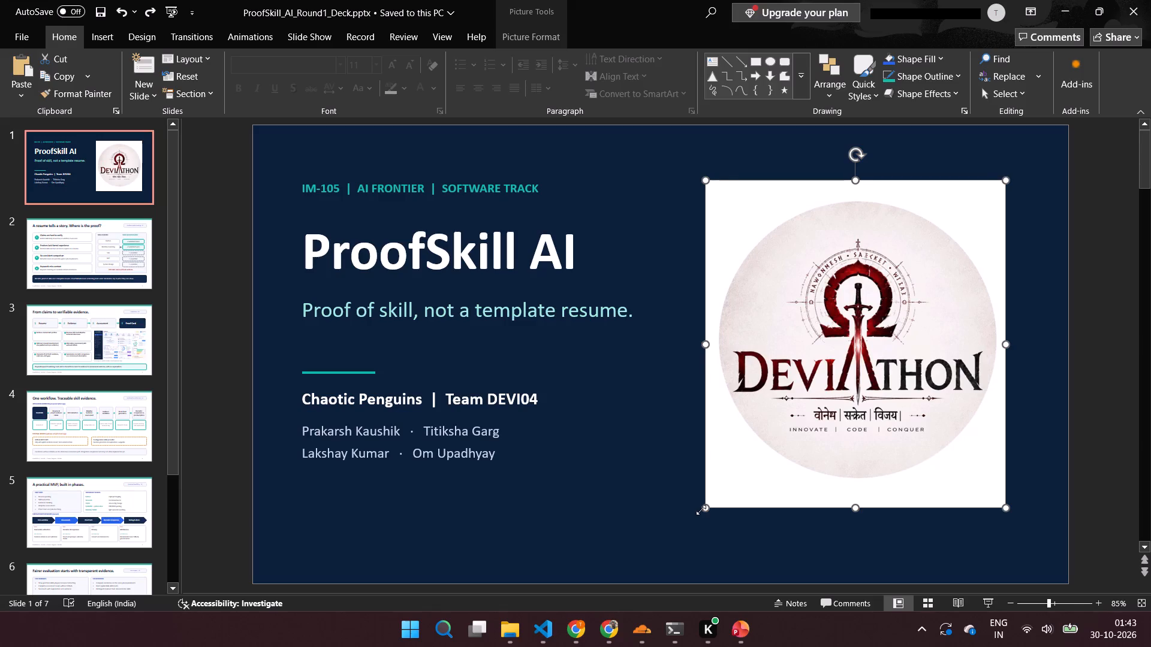
Shrink the Deviathon logo slightly more and shift it a little toward the title, keeping its top edge level.
{"action": "left_click_drag", "start_coordinate": [701, 510], "coordinate": [720, 489]}
{"action": "left_click", "coordinate": [858, 365]}
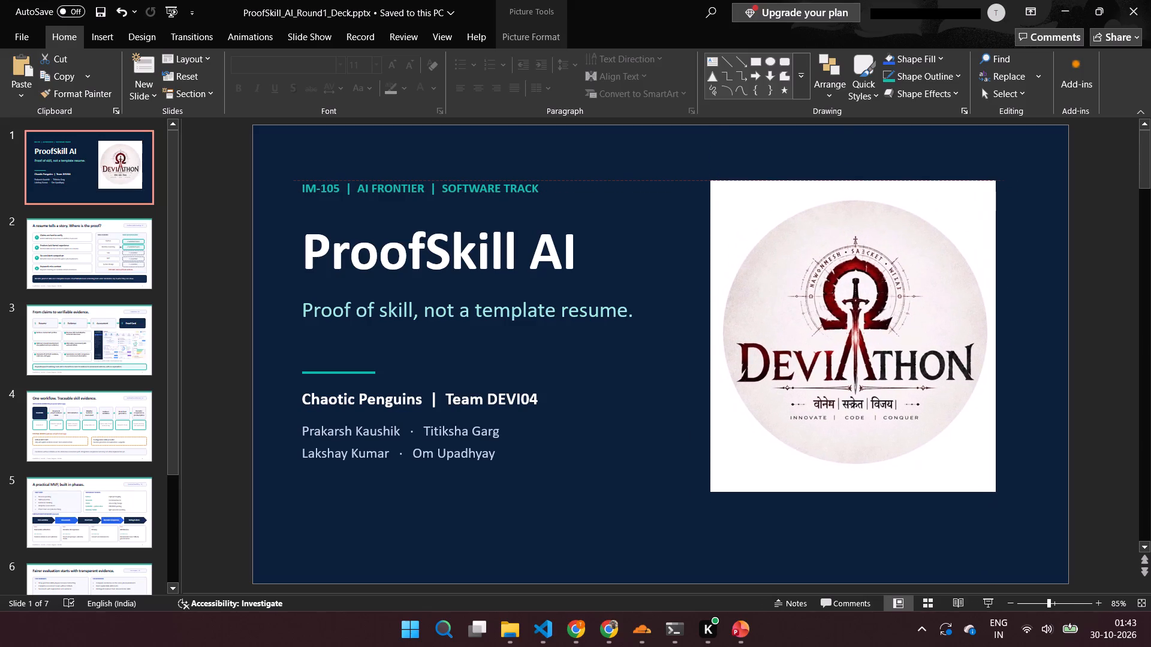
{"action": "left_click", "coordinate": [679, 368]}
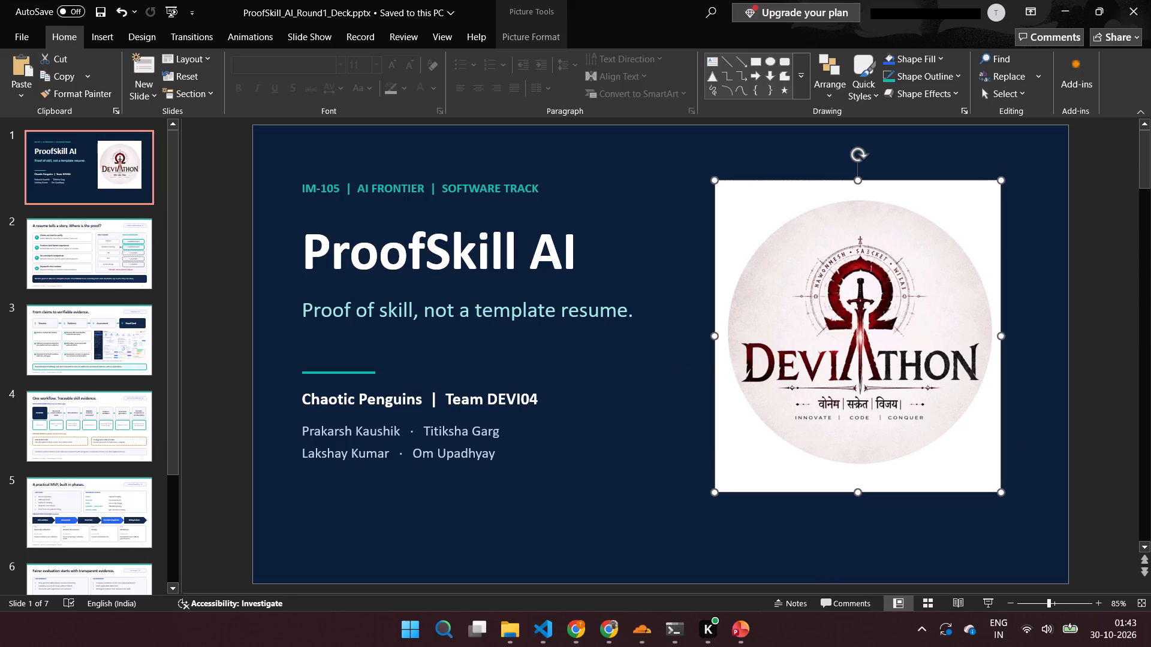
{"action": "left_click", "coordinate": [1137, 416]}
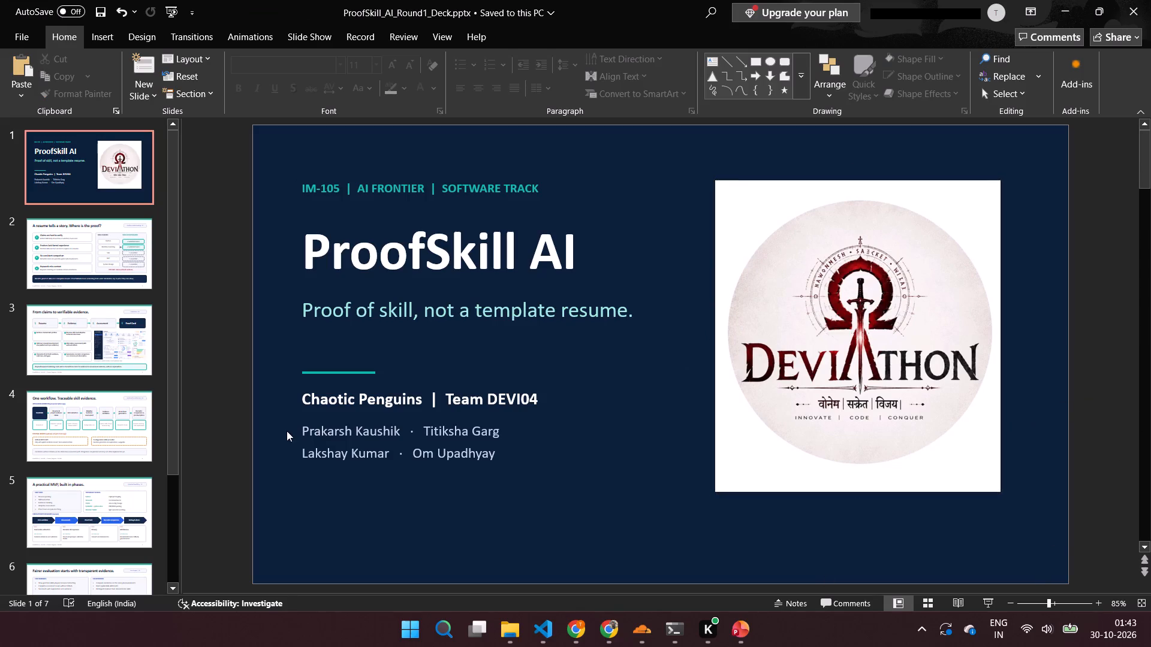
Remove the trailing "· 25" score from the "Problem understanding" tag on slide 2, leaving only the criterion name.
{"action": "left_click", "coordinate": [244, 415]}
{"action": "key", "text": "Down"}
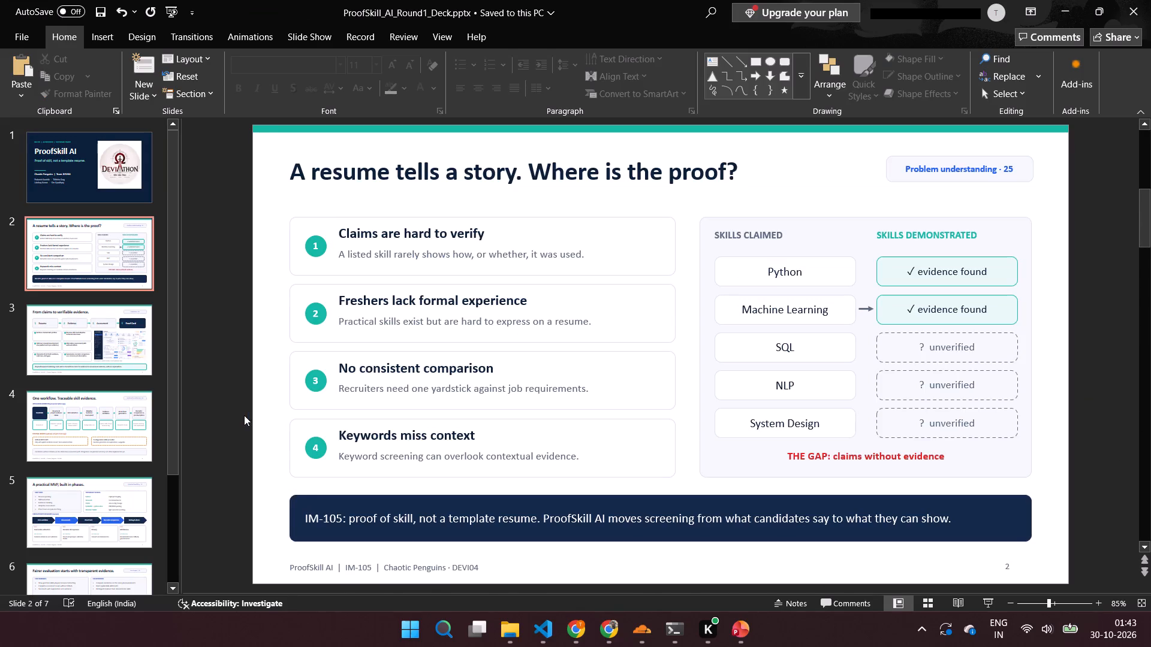
{"action": "left_click", "coordinate": [972, 170]}
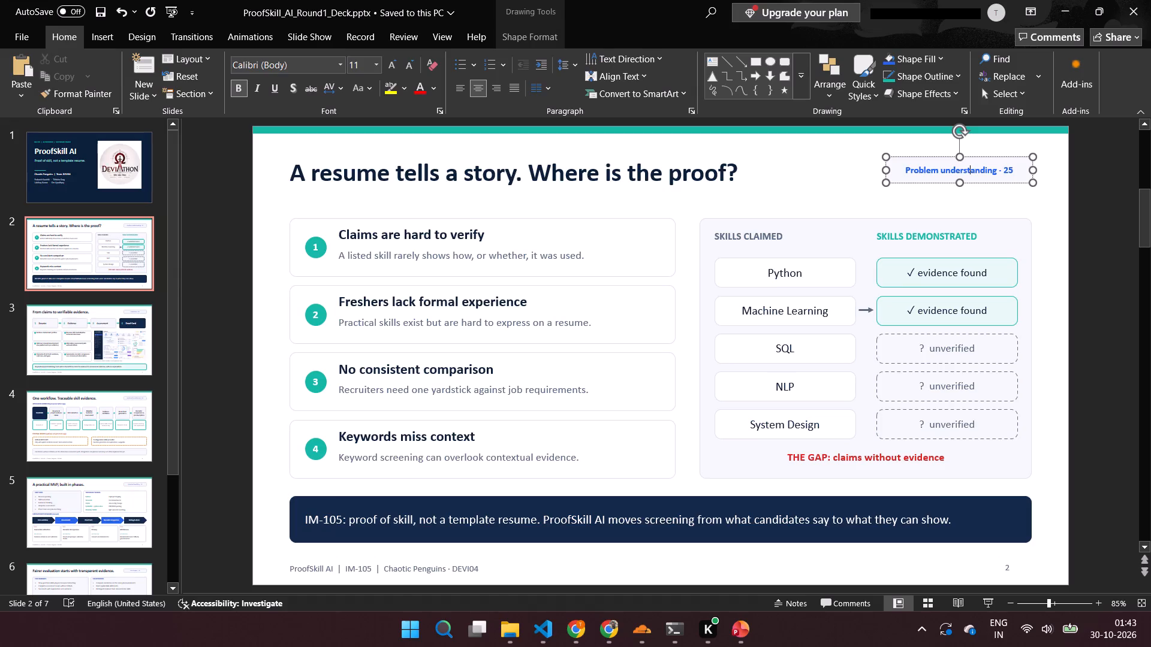
{"action": "left_click", "coordinate": [1092, 434]}
{"action": "key", "text": "Down"}
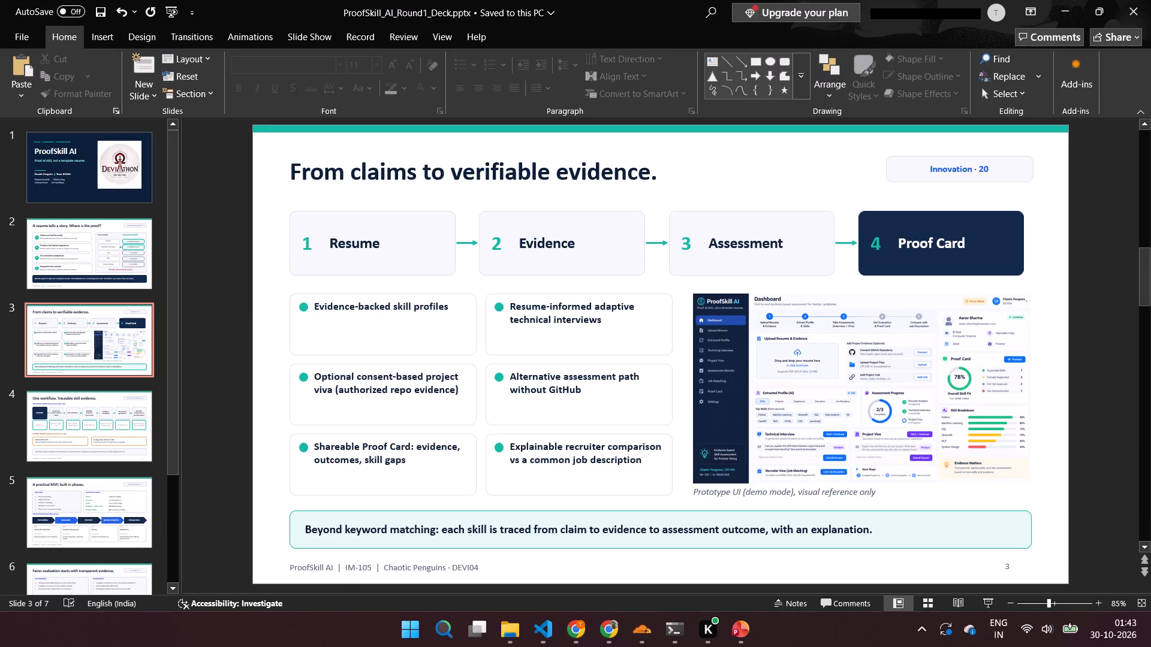
{"action": "key", "text": "Up"}
{"action": "key", "text": "Up"}
{"action": "key", "text": "Down"}
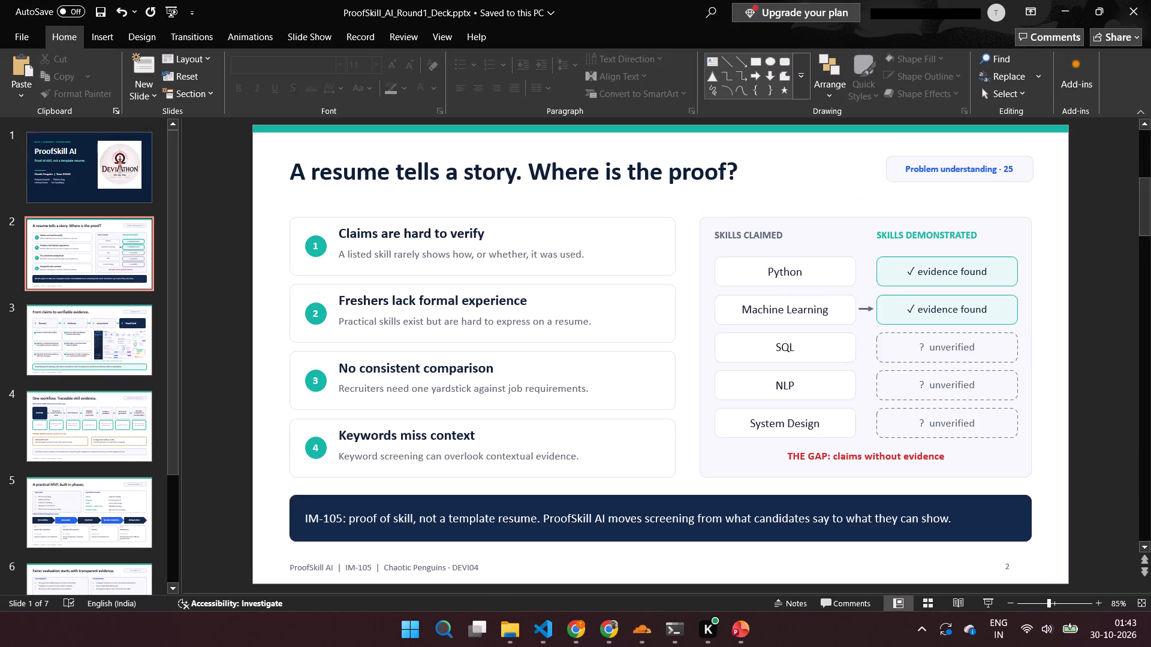
{"action": "left_click", "coordinate": [1008, 168]}
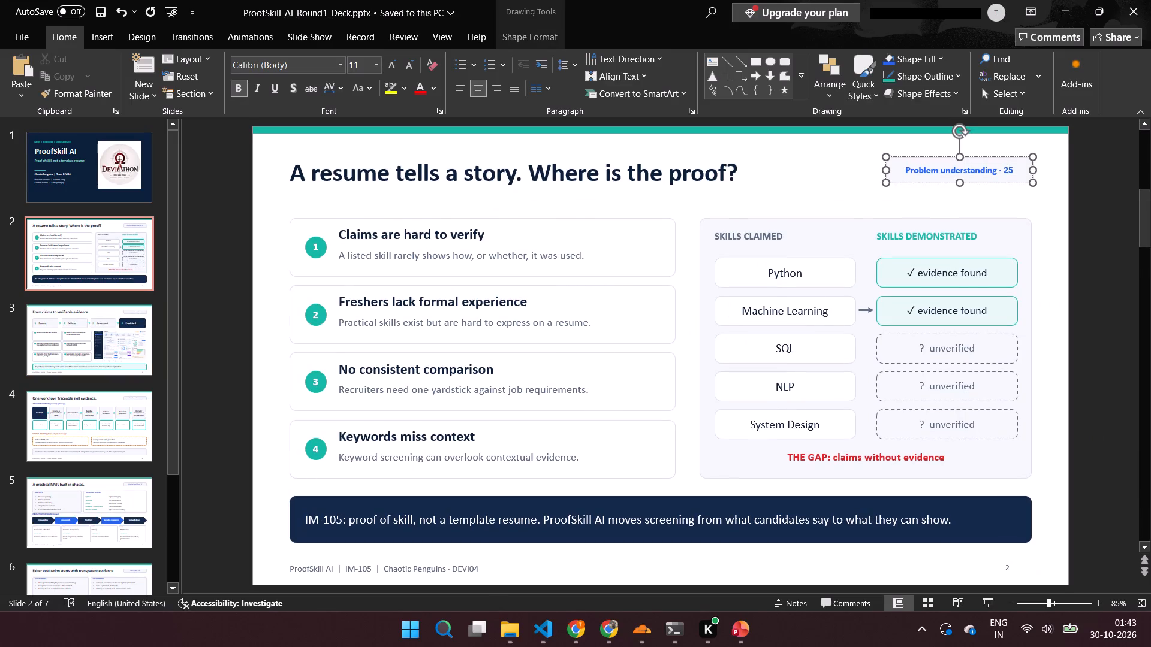
{"action": "left_click", "coordinate": [1014, 168]}
{"action": "left_click", "coordinate": [1019, 170]}
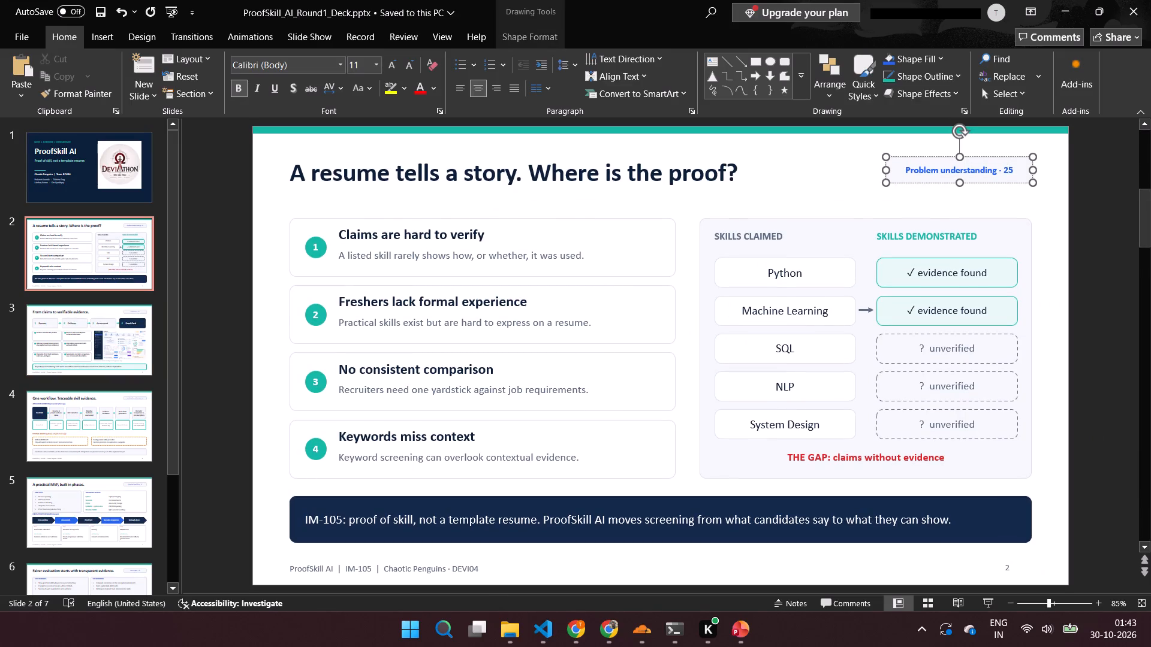
{"action": "left_click", "coordinate": [1010, 170]}
{"action": "key", "text": "Right"}
{"action": "key", "text": "BackSpace"}
{"action": "key", "text": "BackSpace"}
{"action": "key", "text": "BackSpace"}
{"action": "key", "text": "BackSpace"}
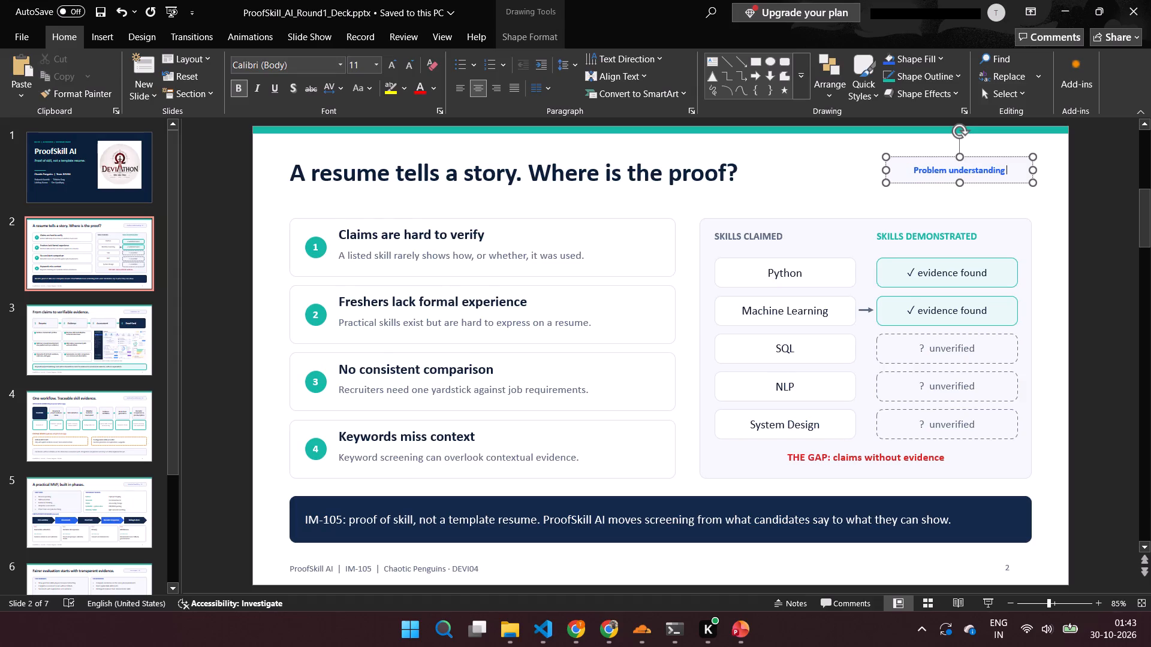
{"action": "key", "text": "BackSpace"}
{"action": "left_click", "coordinate": [1088, 218]}
Remove the trailing "· 20" score from the "Innovation" tag on slide 3, keeping the tag on one line.
{"action": "key", "text": "Down"}
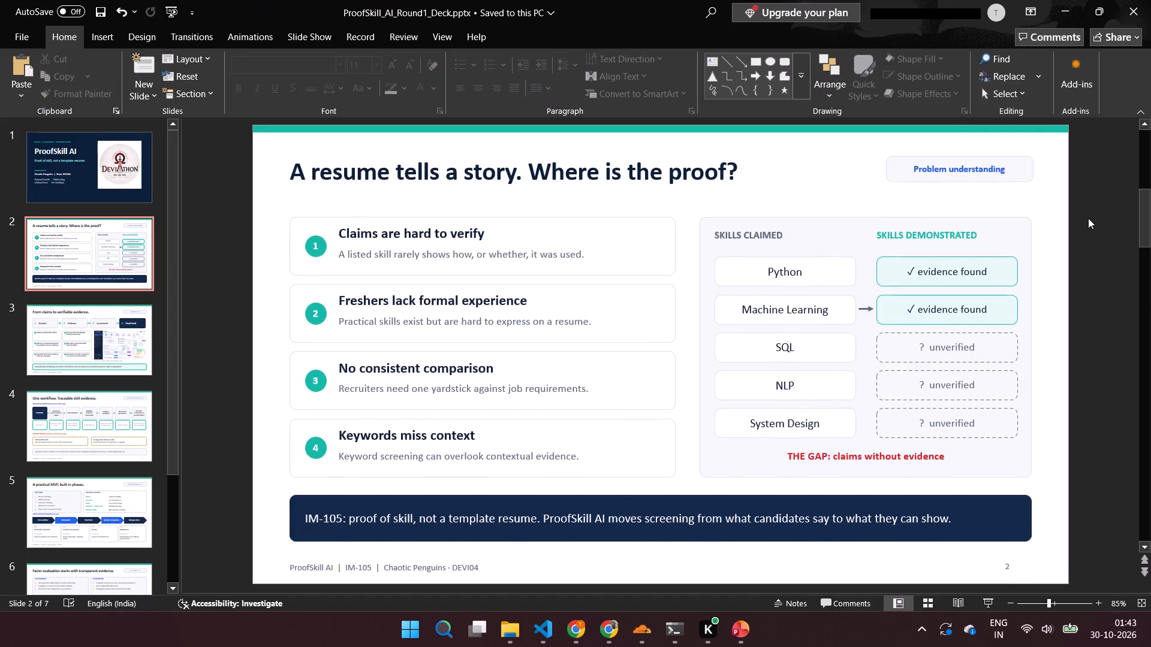
{"action": "left_click", "coordinate": [1000, 176]}
{"action": "left_click", "coordinate": [990, 167]}
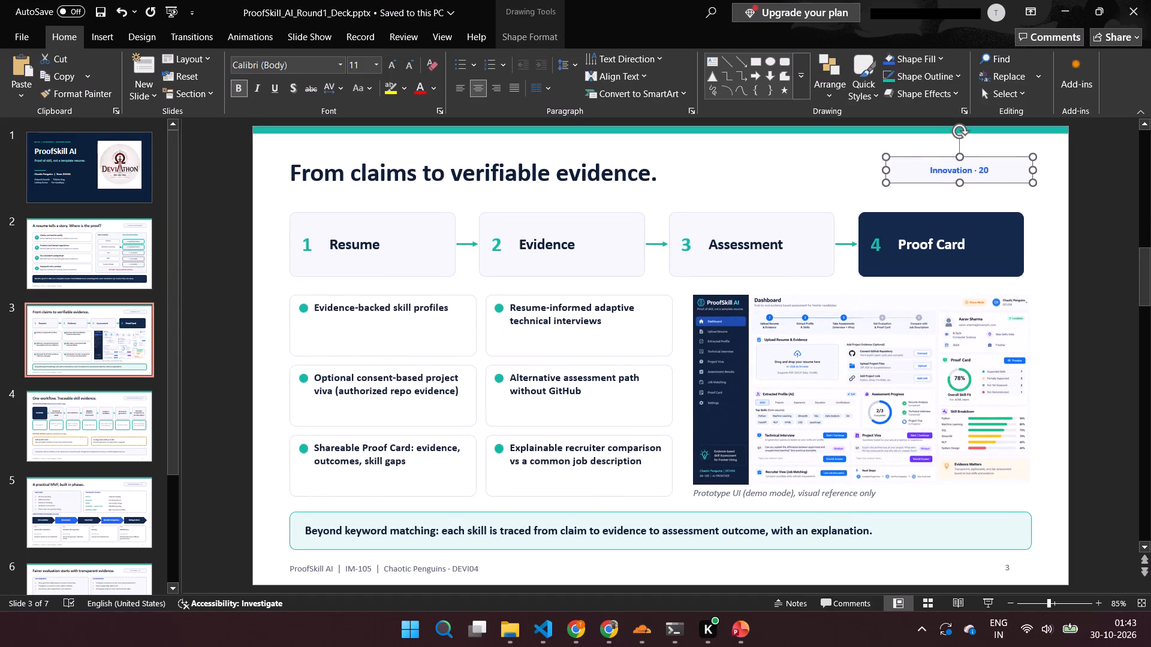
{"action": "double_click", "coordinate": [990, 167]}
{"action": "double_click", "coordinate": [991, 169]}
{"action": "key", "text": "BackSpace"}
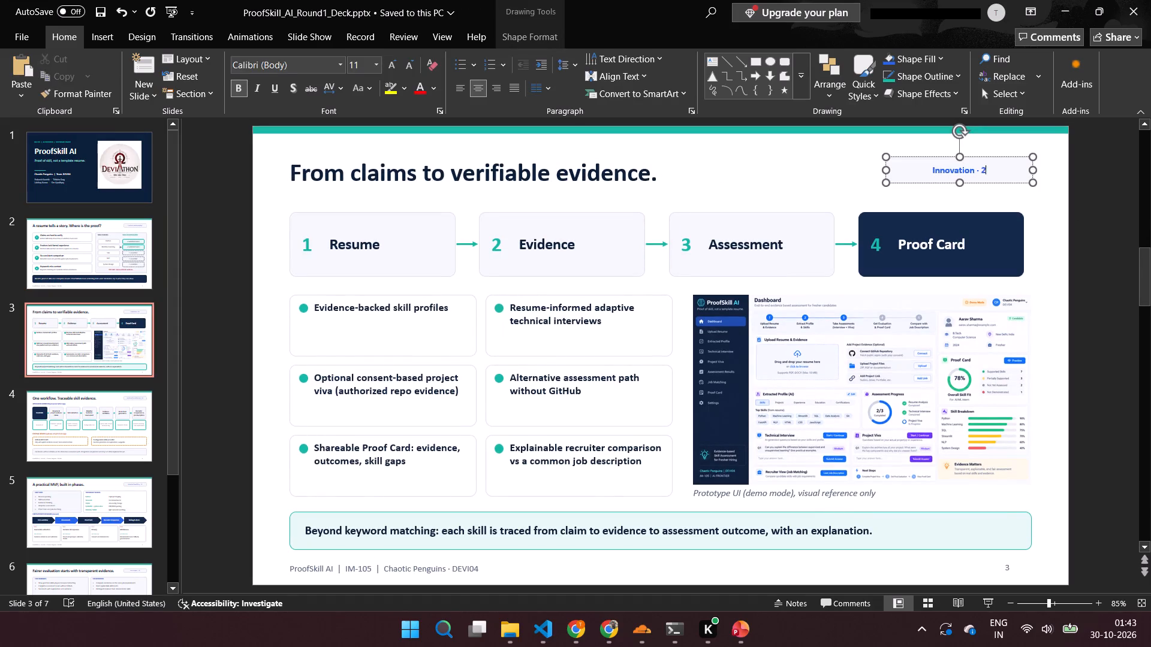
{"action": "key", "text": "BackSpace"}
{"action": "key", "text": "BackSpace"}
{"action": "key", "text": "BackSpace"}
{"action": "key", "text": "BackSpace"}
{"action": "key", "text": "Return"}
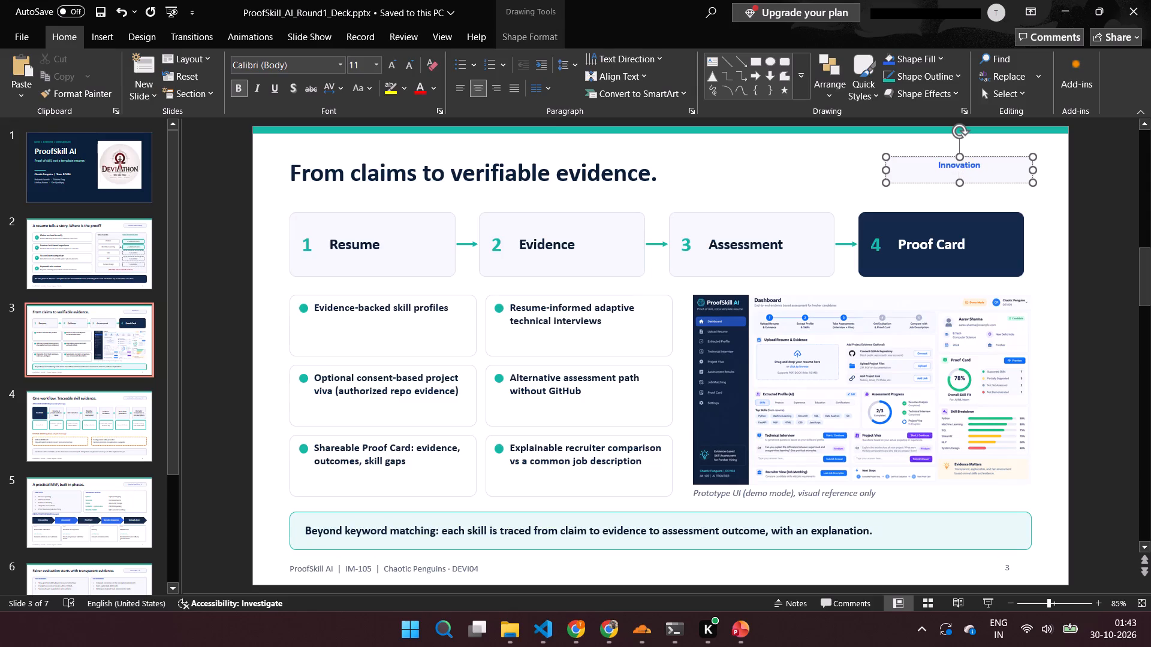
{"action": "key", "text": "BackSpace"}
{"action": "left_click", "coordinate": [1014, 192]}
Remove the trailing "· 20" score from the "Solution & architecture" tag on slide 4, keeping the tag on one line.
{"action": "key", "text": "Down"}
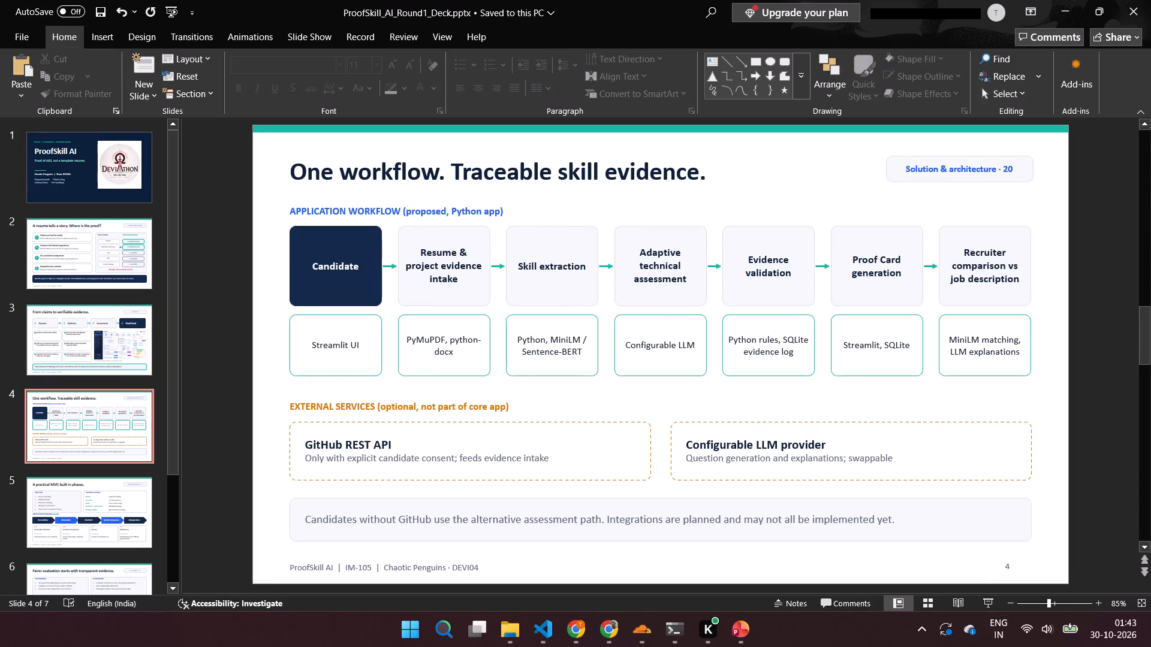
{"action": "left_click", "coordinate": [1018, 174]}
{"action": "double_click", "coordinate": [1018, 169]}
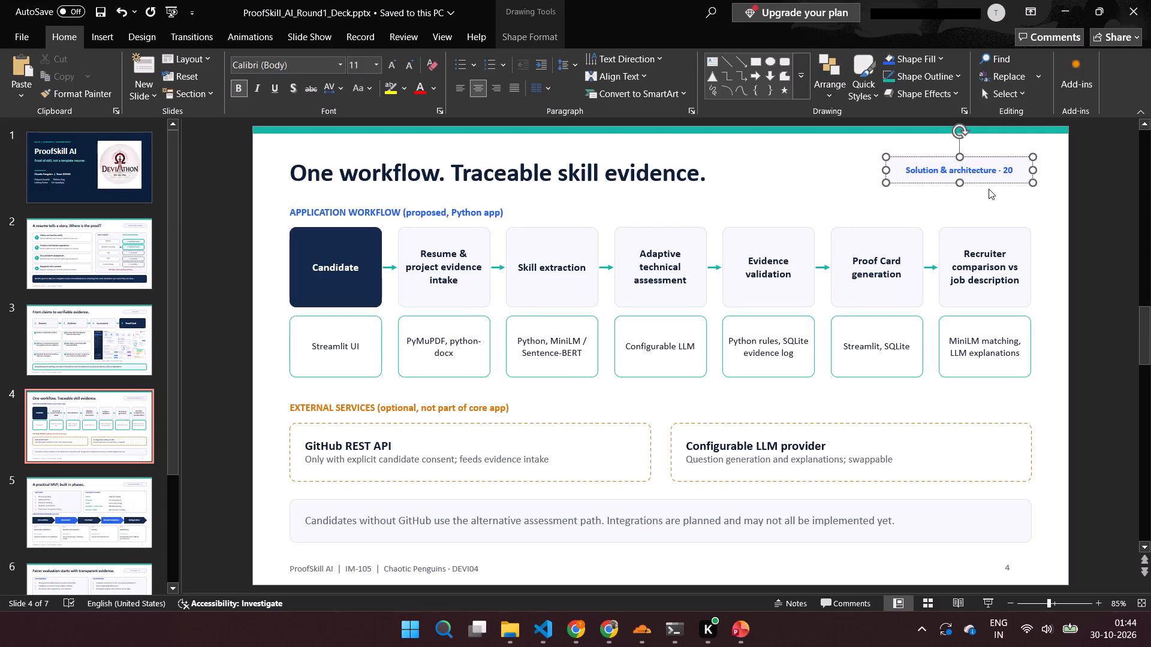
{"action": "key", "text": "BackSpace"}
{"action": "key", "text": "BackSpace"}
{"action": "key", "text": "BackSpace"}
{"action": "key", "text": "BackSpace"}
{"action": "key", "text": "BackSpace"}
{"action": "key", "text": "Return"}
{"action": "key", "text": "BackSpace"}
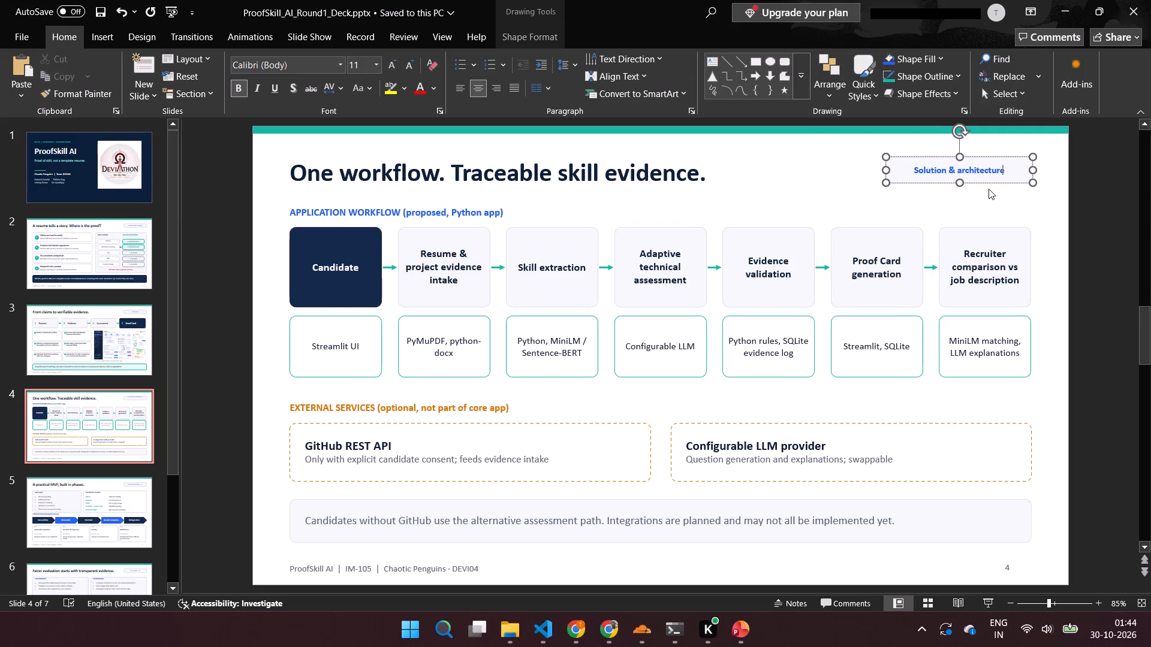
{"action": "left_click", "coordinate": [1052, 222]}
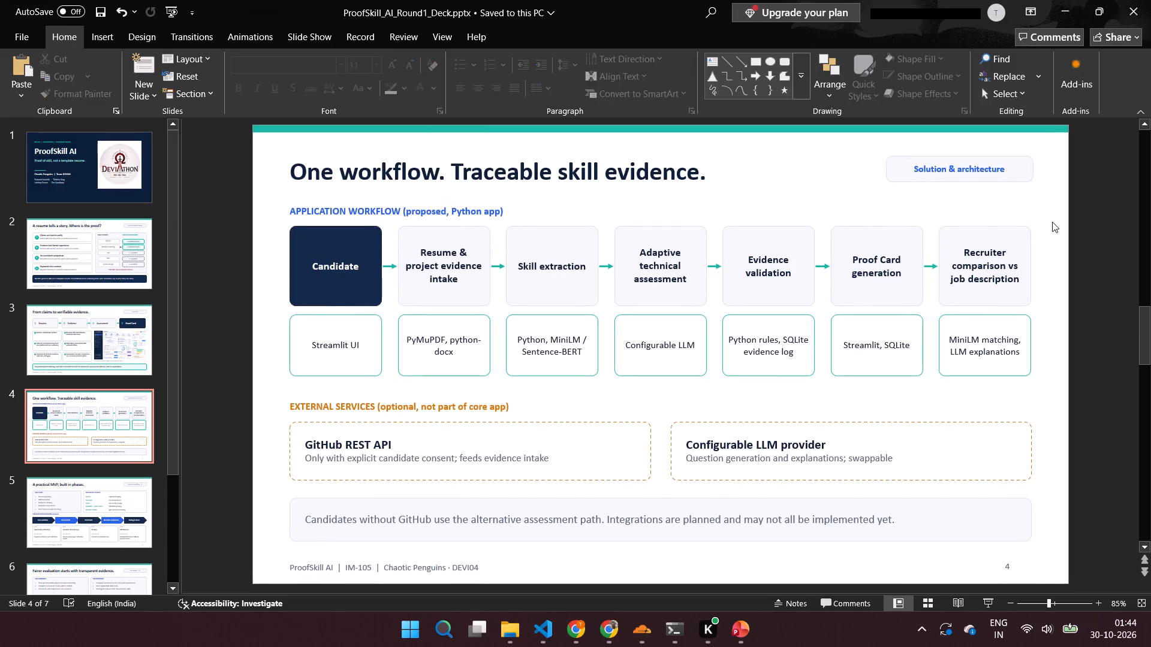
Remove the trailing "· 15" score from the "Technical feasibility" tag on slide 5.
{"action": "key", "text": "Down"}
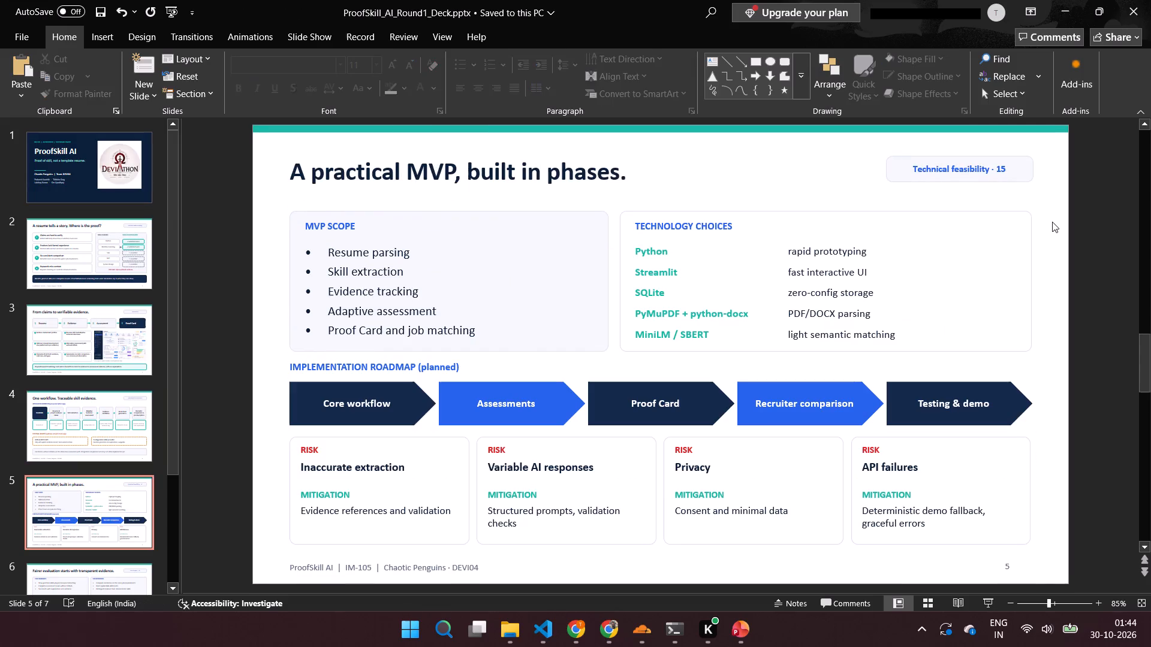
{"action": "left_click", "coordinate": [1005, 164]}
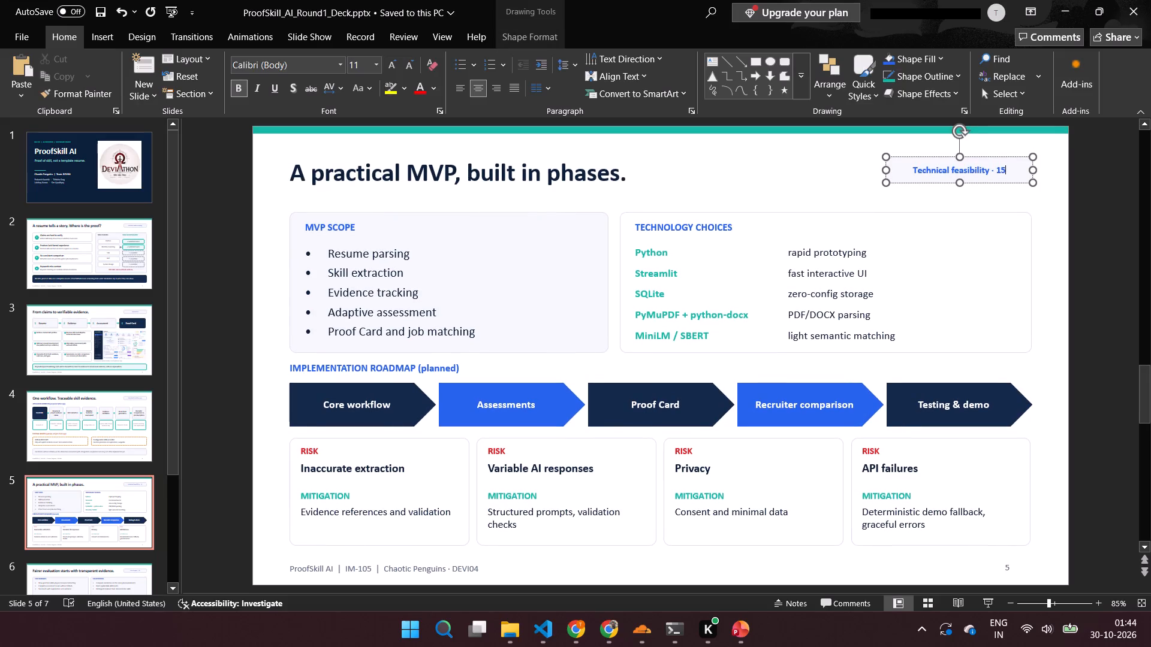
{"action": "key", "text": "BackSpace"}
{"action": "key", "text": "BackSpace"}
{"action": "key", "text": "BackSpace"}
{"action": "key", "text": "BackSpace"}
{"action": "key", "text": "BackSpace"}
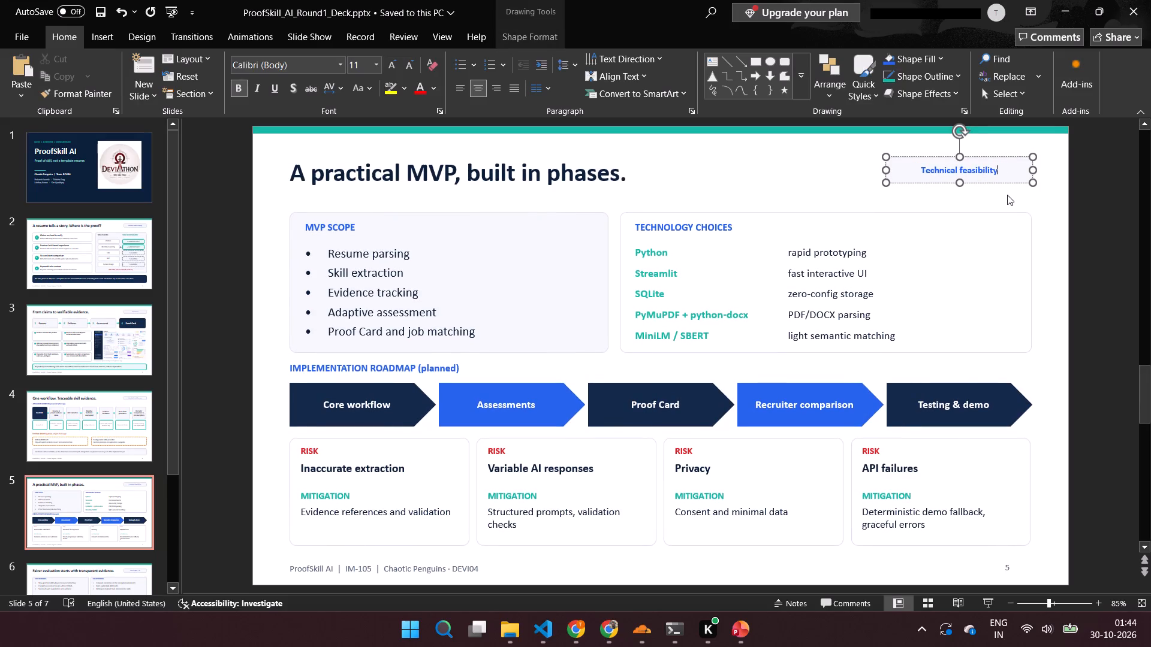
{"action": "left_click", "coordinate": [1086, 218]}
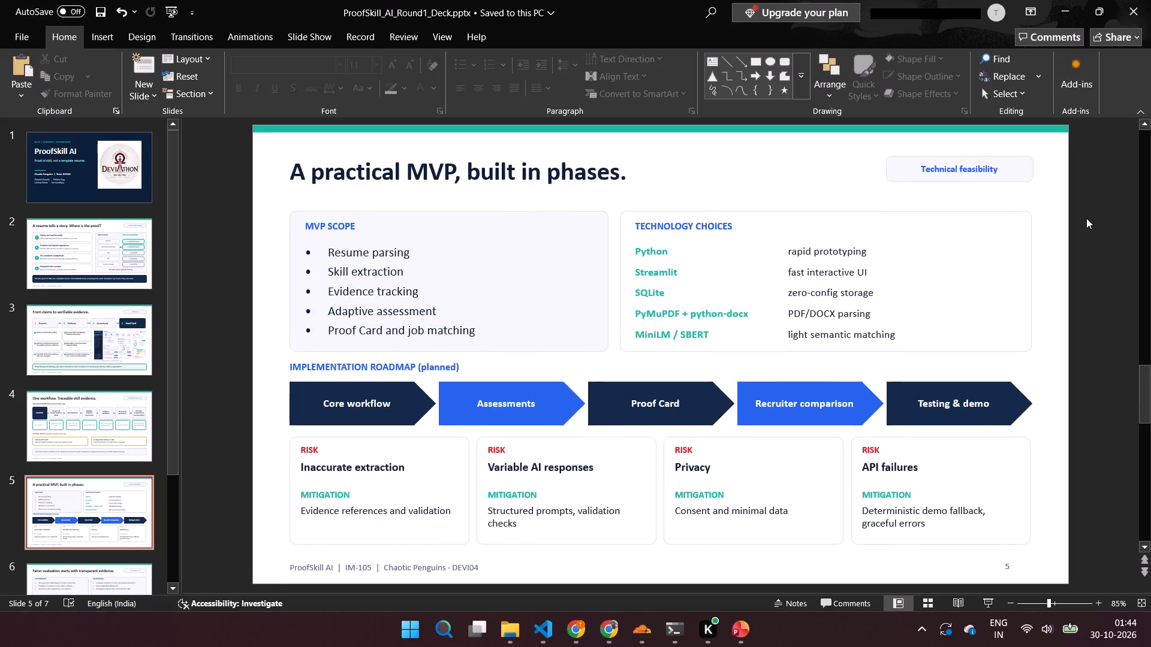
Remove the trailing "· 10" score from the "User impact" tag on slide 6.
{"action": "key", "text": "Down"}
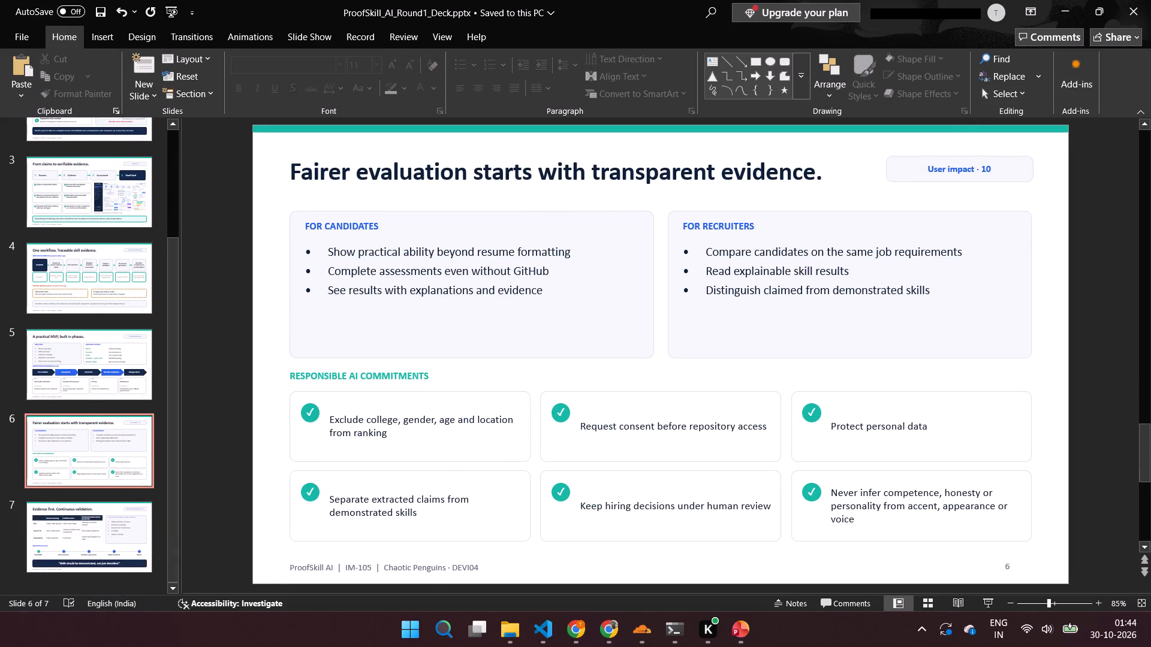
{"action": "left_click", "coordinate": [992, 167]}
{"action": "left_click", "coordinate": [993, 168]}
{"action": "left_click", "coordinate": [989, 170]}
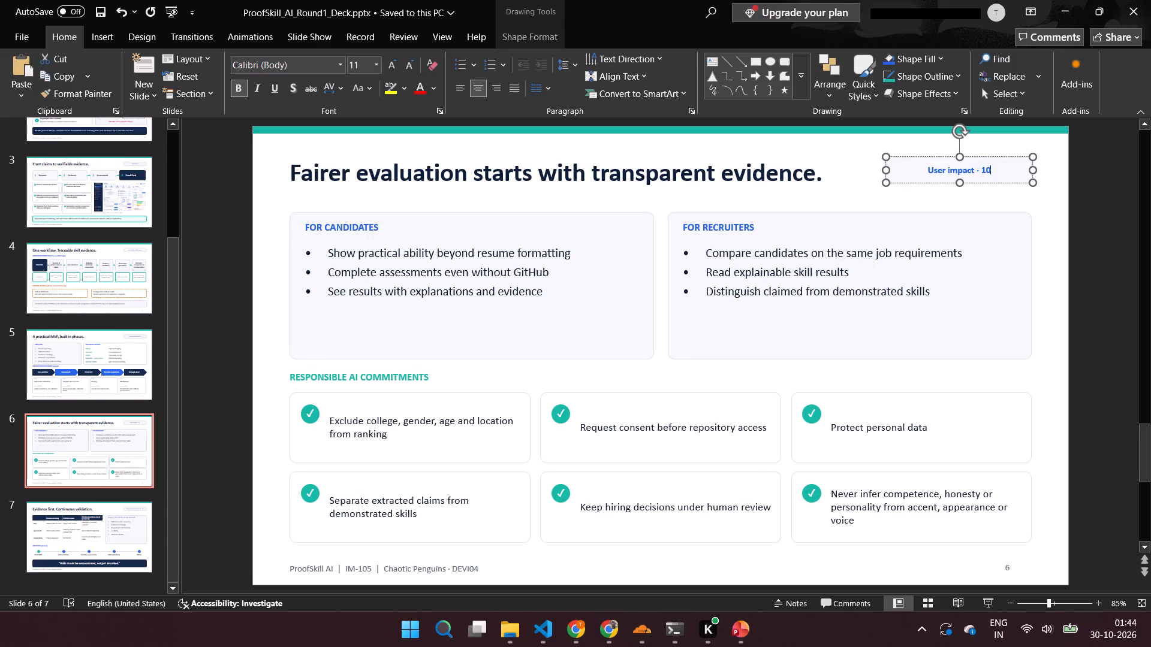
{"action": "key", "text": "BackSpace"}
{"action": "key", "text": "BackSpace"}
{"action": "key", "text": "BackSpace"}
{"action": "key", "text": "BackSpace"}
{"action": "key", "text": "BackSpace"}
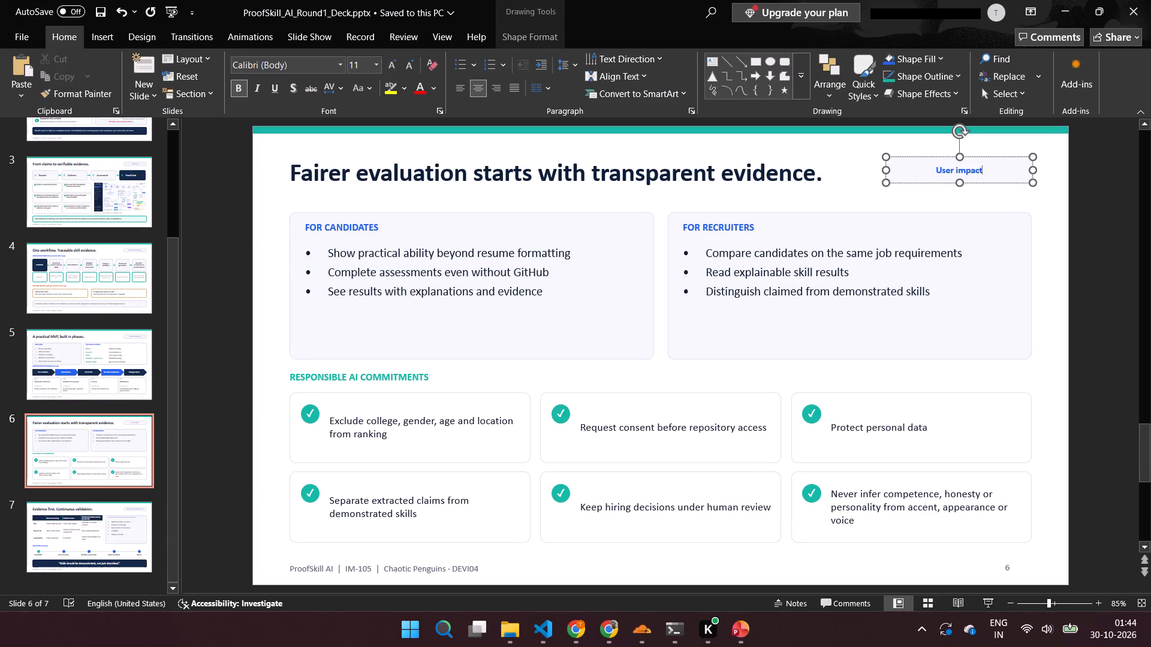
{"action": "left_click", "coordinate": [1034, 205]}
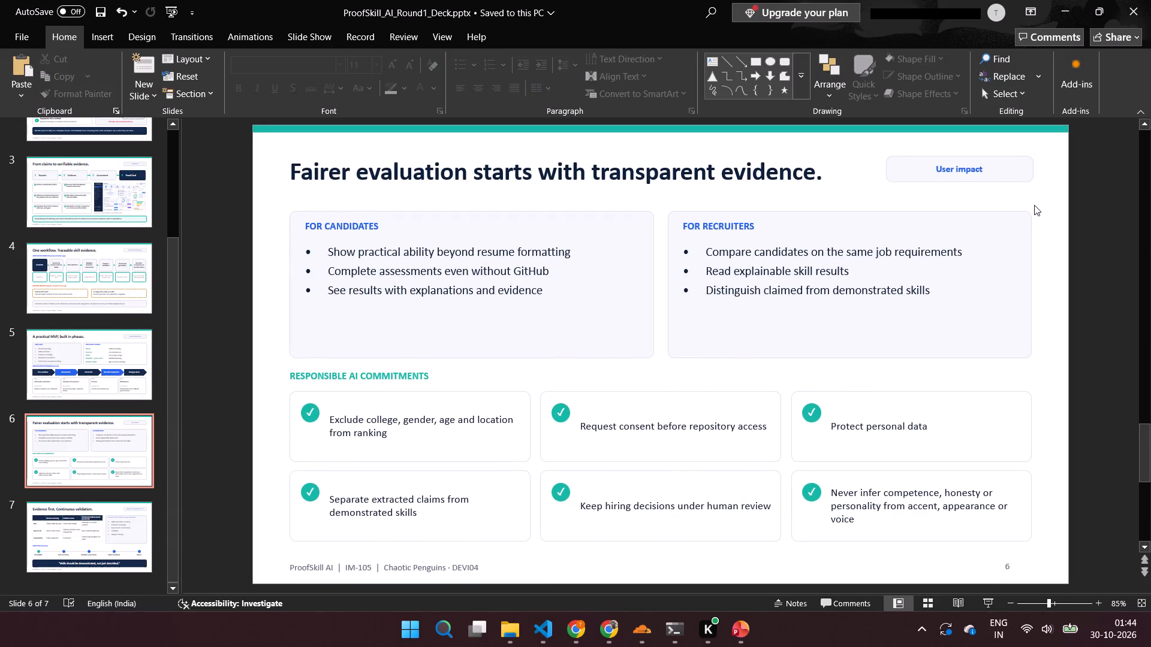
Remove the trailing "· 10" score from the "Research & preparation" tag on slide 7.
{"action": "key", "text": "Down"}
{"action": "left_click", "coordinate": [1014, 173]}
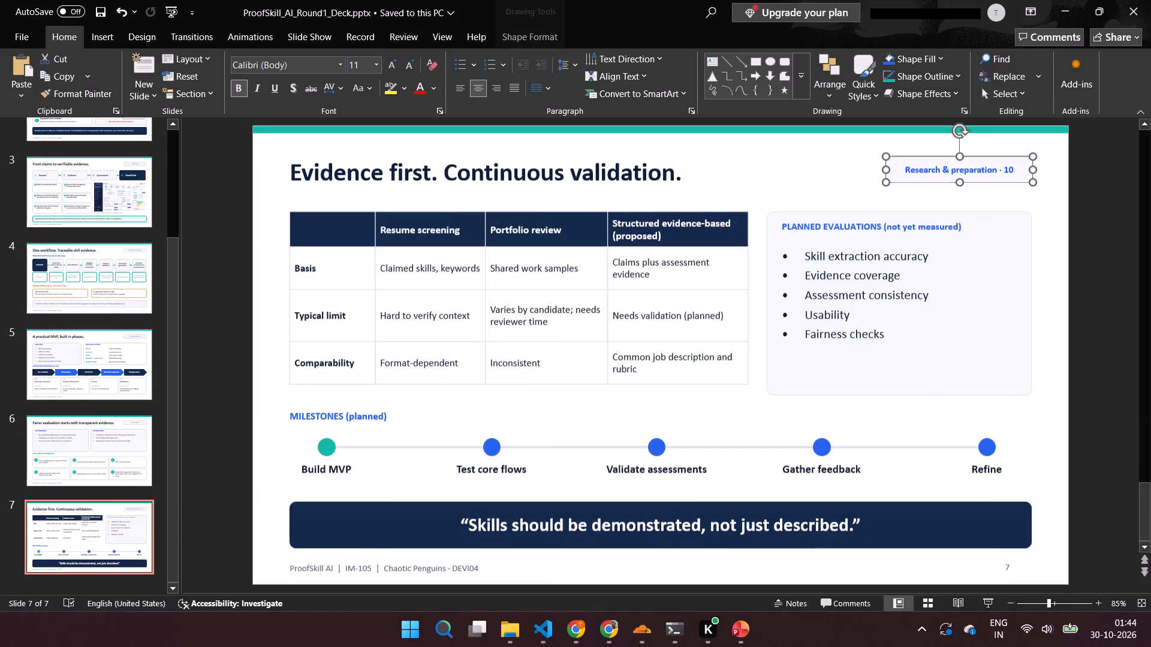
{"action": "left_click", "coordinate": [1013, 168]}
{"action": "key", "text": "BackSpace"}
{"action": "key", "text": "BackSpace"}
{"action": "key", "text": "BackSpace"}
{"action": "key", "text": "BackSpace"}
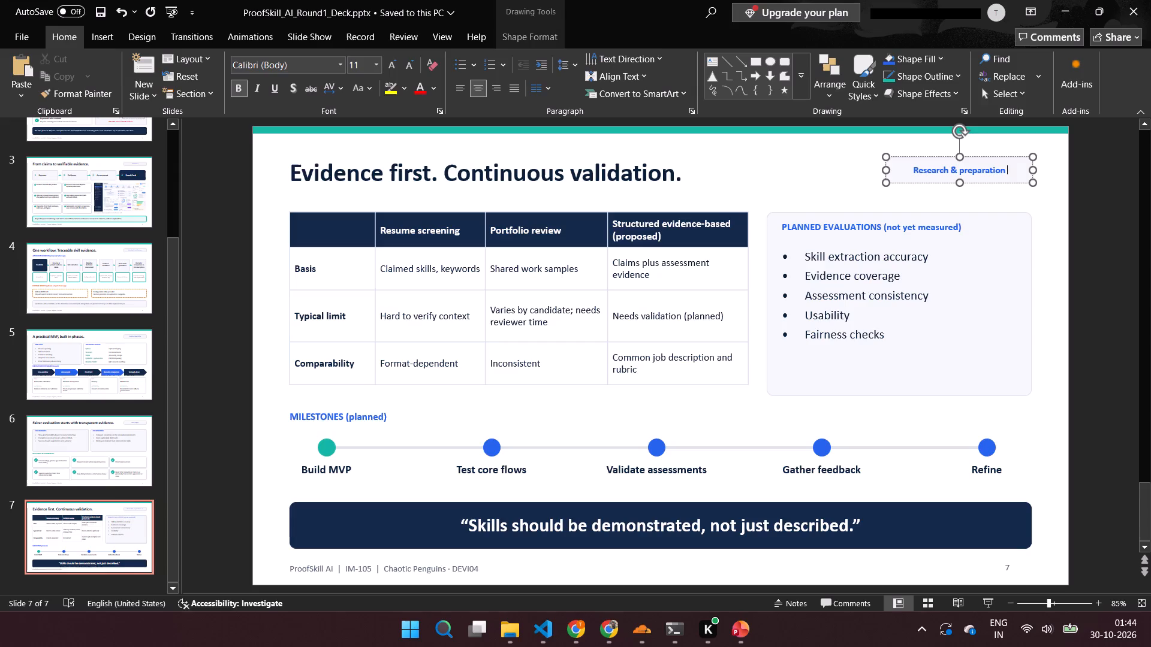
{"action": "key", "text": "BackSpace"}
{"action": "left_click", "coordinate": [1057, 233]}
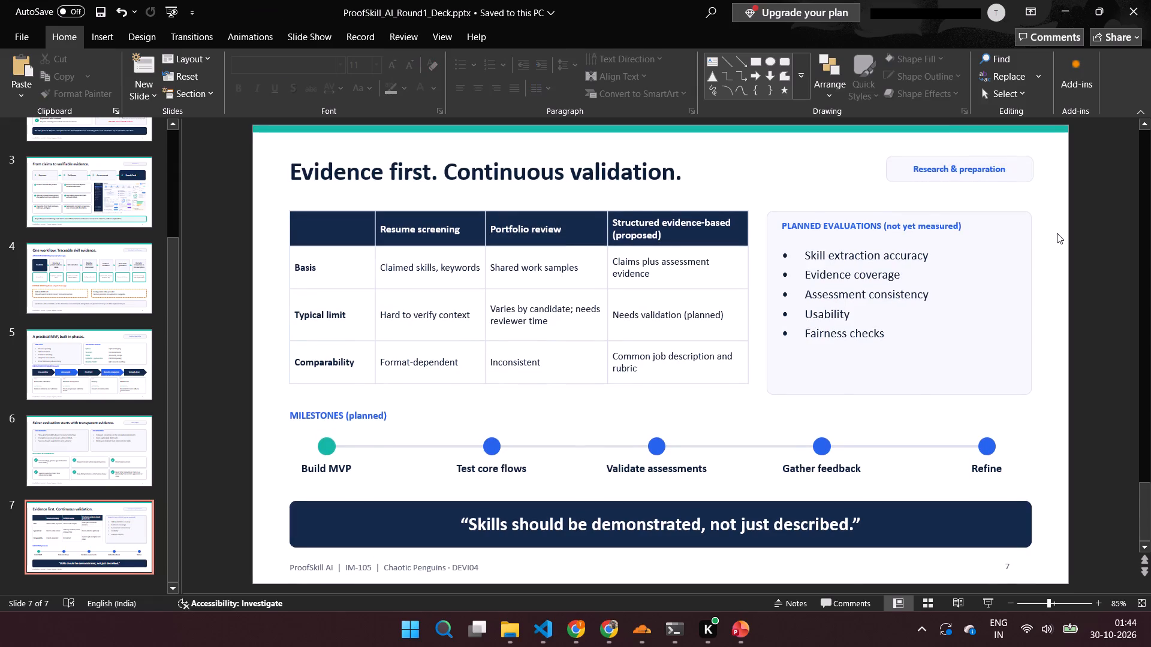
Review the edited slides throughout the deck, ending on the cover slide.
{"action": "key", "text": "Down"}
{"action": "key", "text": "Down"}
{"action": "key", "text": "Up"}
{"action": "key", "text": "Up"}
{"action": "key", "text": "Up"}
{"action": "key", "text": "Up"}
{"action": "key", "text": "Up"}
{"action": "key", "text": "Up"}
{"action": "key", "text": "Up"}
{"action": "key", "text": "Up"}
{"action": "key", "text": "Up"}
{"action": "key", "text": "Up"}
{"action": "key", "text": "Up"}
{"action": "key", "text": "Up"}
{"action": "key", "text": "Up"}
{"action": "key", "text": "Up"}
{"action": "key", "text": "Up"}
{"action": "key", "text": "Down"}
{"action": "key", "text": "Down"}
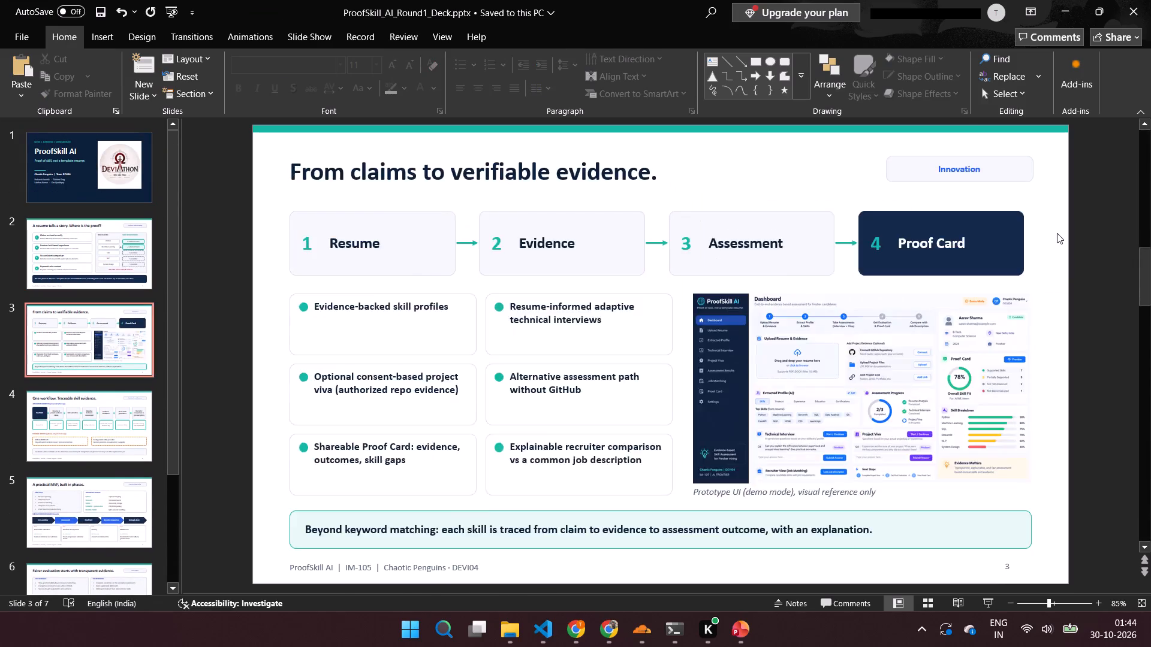
{"action": "key", "text": "Down"}
{"action": "key", "text": "Down"}
{"action": "key", "text": "Down"}
{"action": "key", "text": "Up"}
{"action": "key", "text": "Up"}
{"action": "key", "text": "Up"}
{"action": "key", "text": "Up"}
{"action": "key", "text": "Up"}
{"action": "key", "text": "Up"}
{"action": "key", "text": "Up"}
{"action": "key", "text": "Up"}
{"action": "key", "text": "Up"}
{"action": "key", "text": "Up"}
{"action": "key", "text": "Down"}
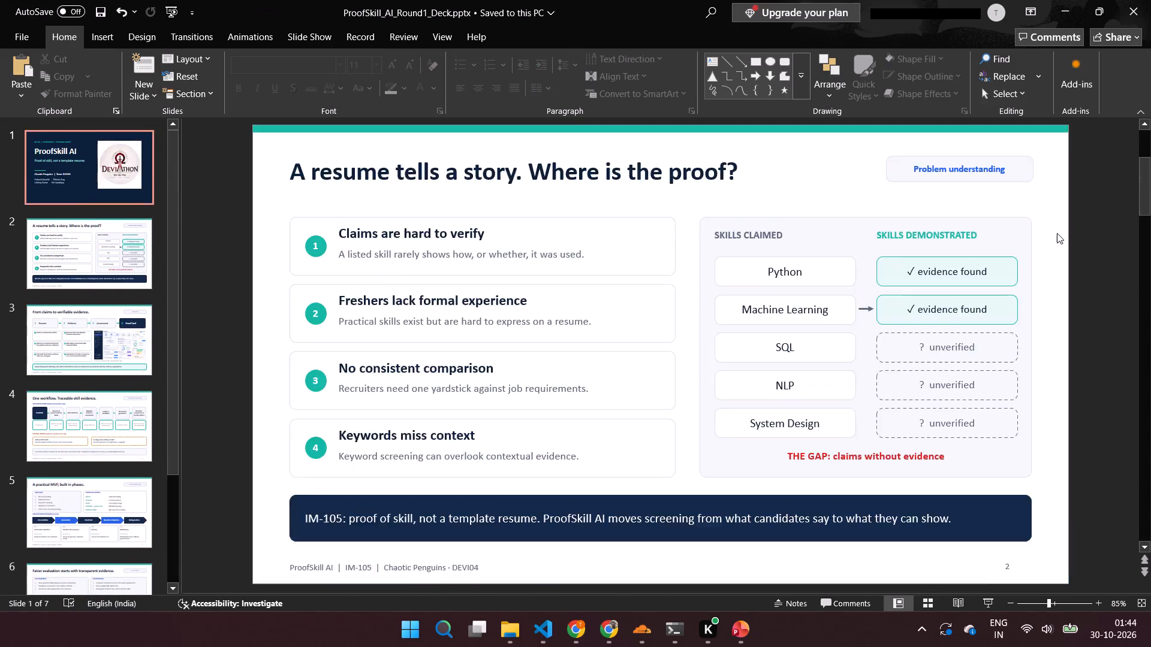
{"action": "key", "text": "Up"}
{"action": "key", "text": "Up"}
{"action": "key", "text": "Down"}
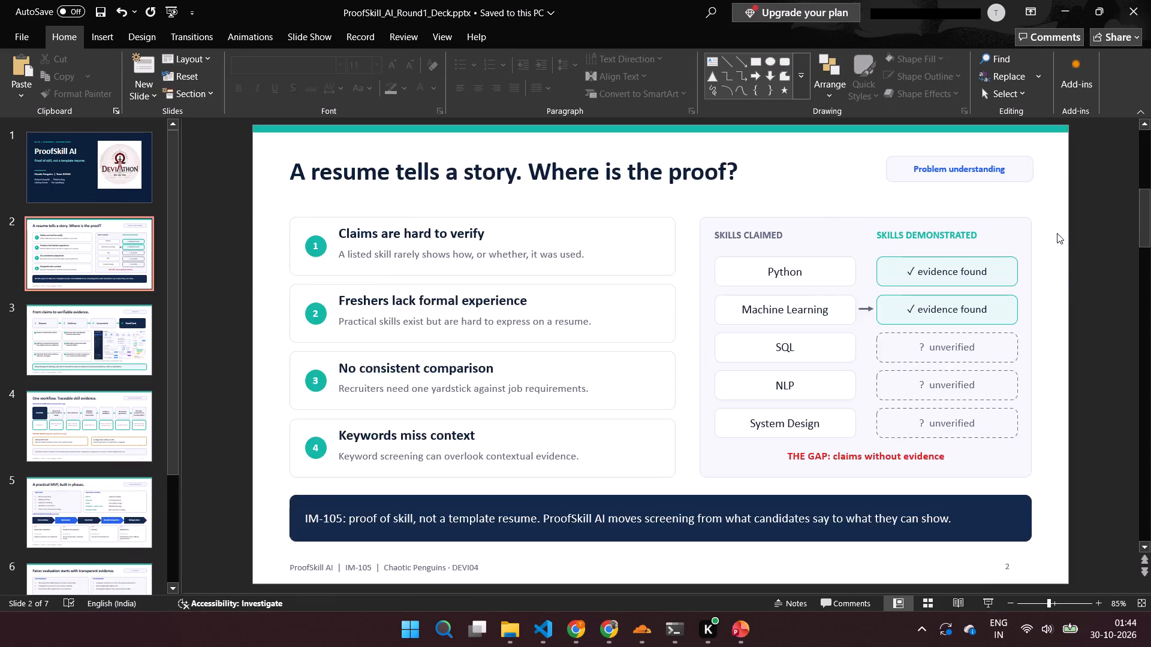
{"action": "key", "text": "Up"}
{"action": "key", "text": "Up"}
{"action": "key", "text": "Up"}
{"action": "key", "text": "Up"}
{"action": "key", "text": "Up"}
{"action": "key", "text": "Up"}
{"action": "key", "text": "Up"}
{"action": "key", "text": "Up"}
{"action": "key", "text": "Up"}
{"action": "key", "text": "Up"}
{"action": "key", "text": "Up"}
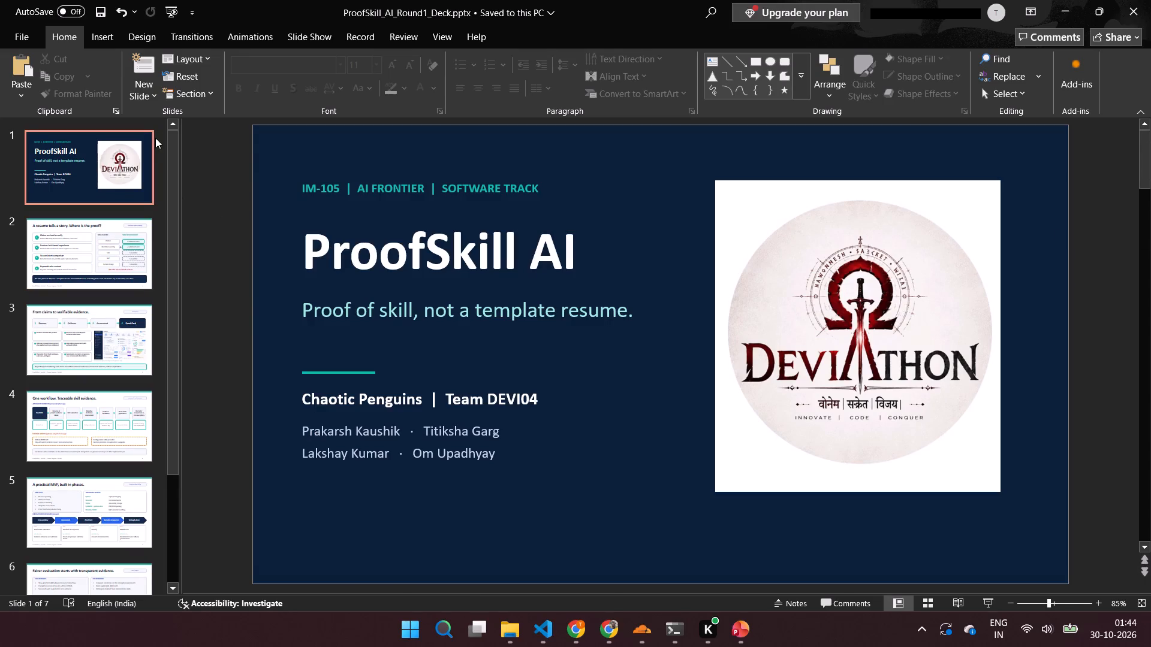
Narrow the slide thumbnail pane so that all seven slide thumbnails fit in it at once.
{"action": "left_click_drag", "start_coordinate": [180, 125], "coordinate": [36, 144]}
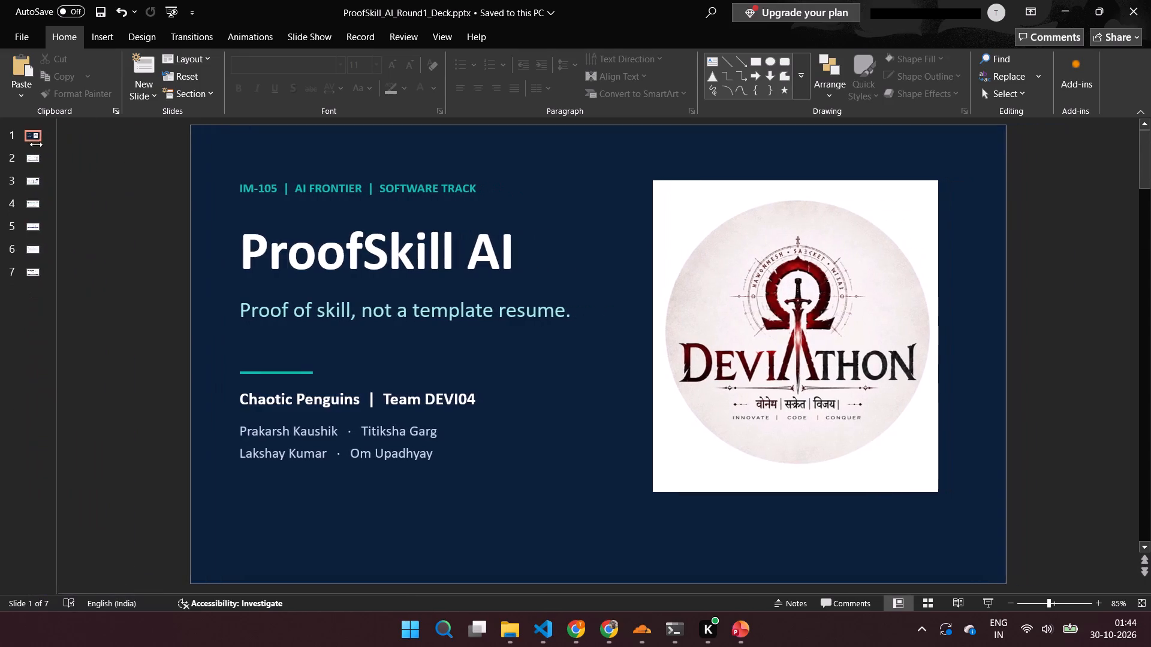
{"action": "left_click_drag", "start_coordinate": [36, 144], "coordinate": [143, 155]}
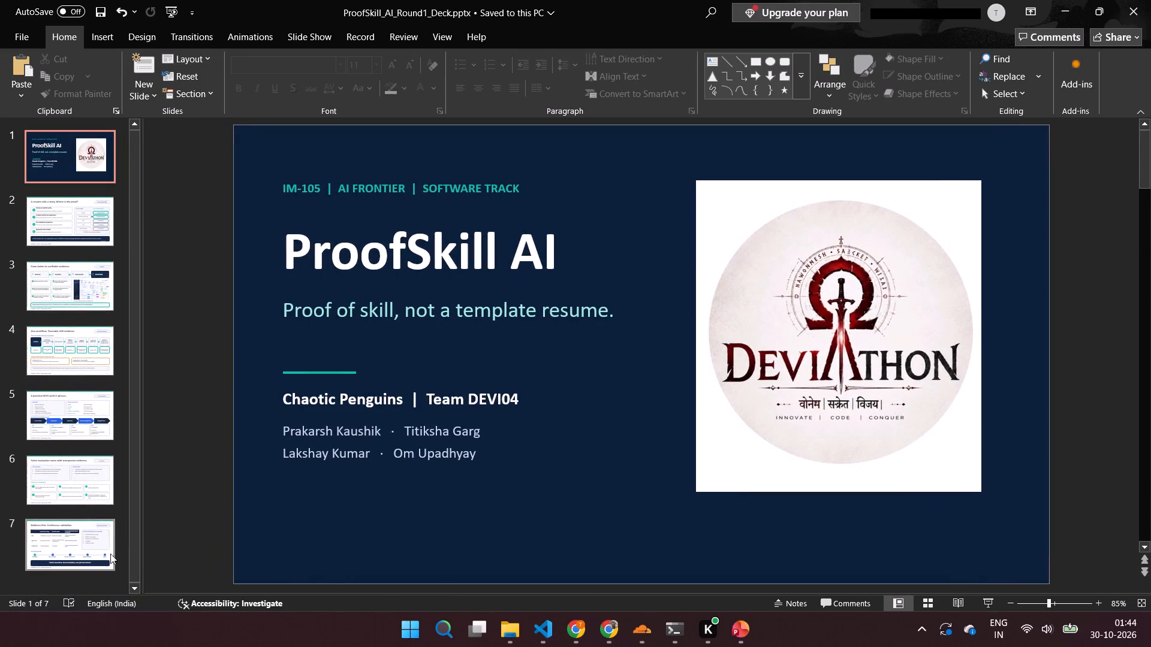
Hide the cover slide from the slide show.
{"action": "left_click", "coordinate": [10, 135]}
{"action": "right_click", "coordinate": [10, 135]}
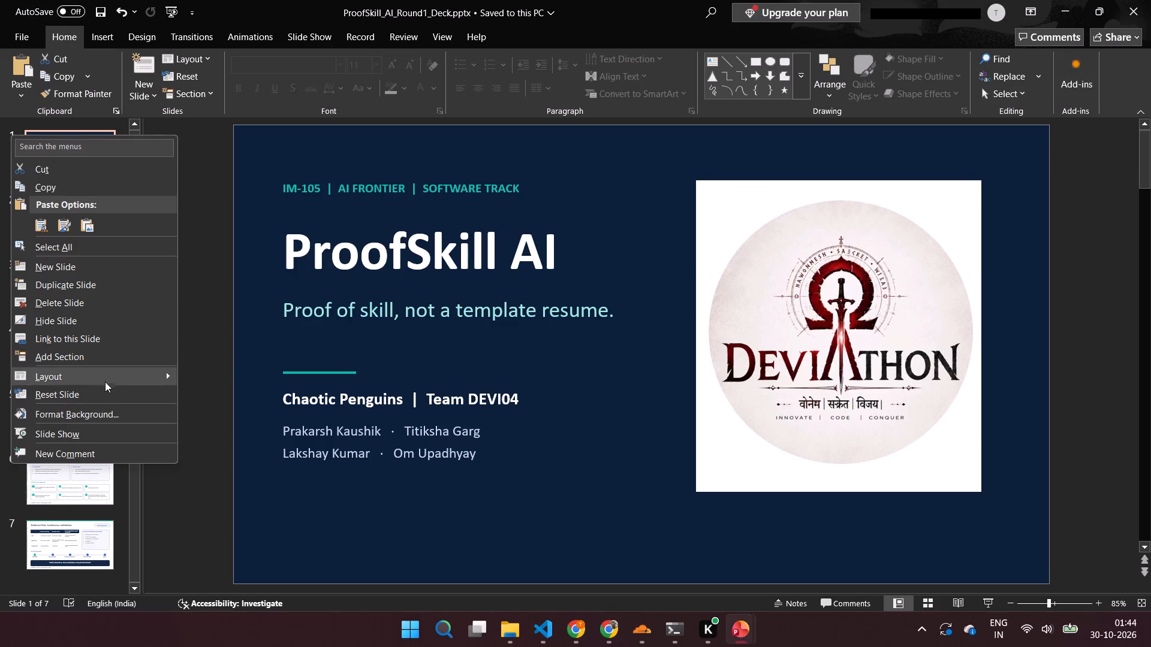
{"action": "left_click", "coordinate": [132, 319]}
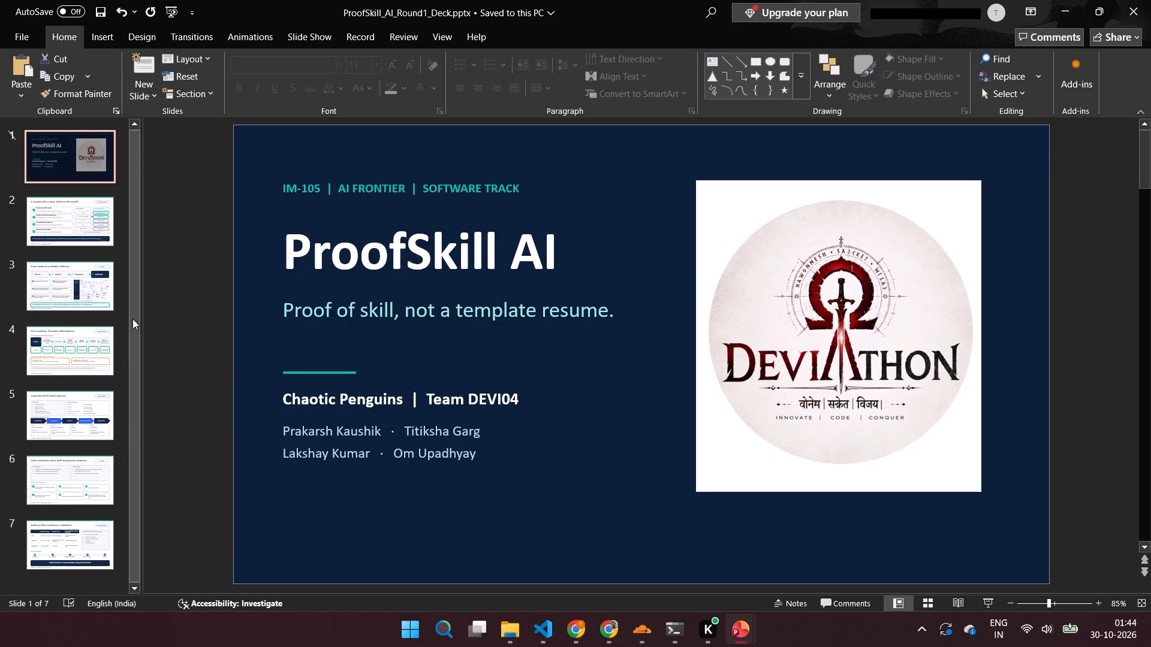
Unhide the cover slide so that it is included in the slide show.
{"action": "right_click", "coordinate": [16, 143]}
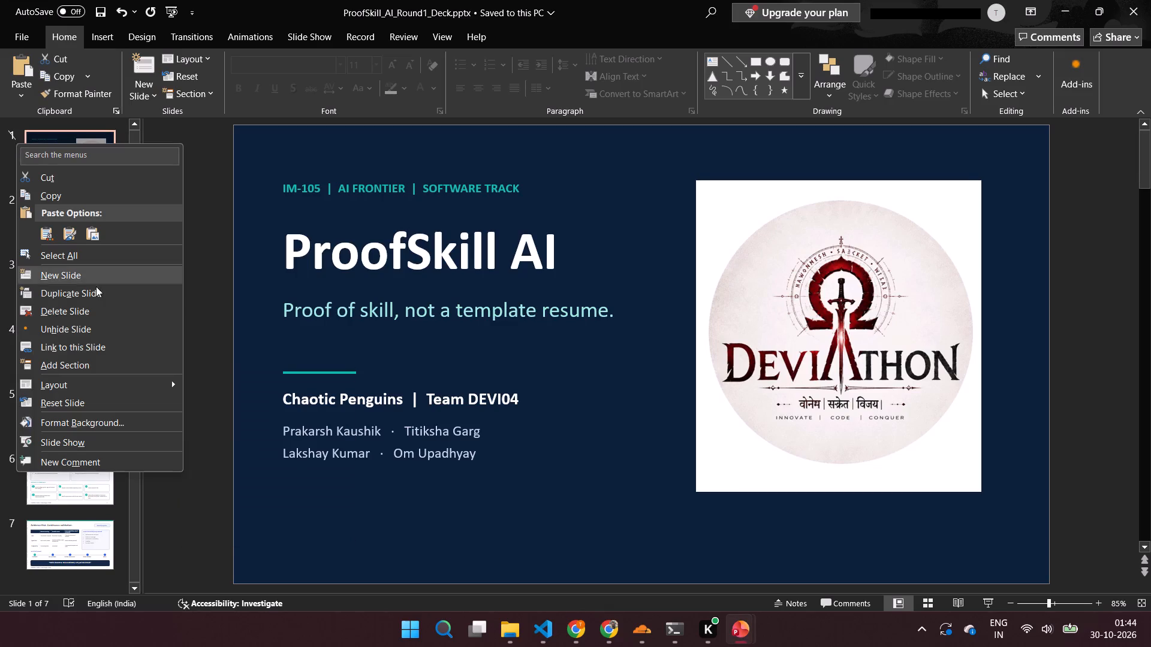
{"action": "left_click", "coordinate": [81, 329]}
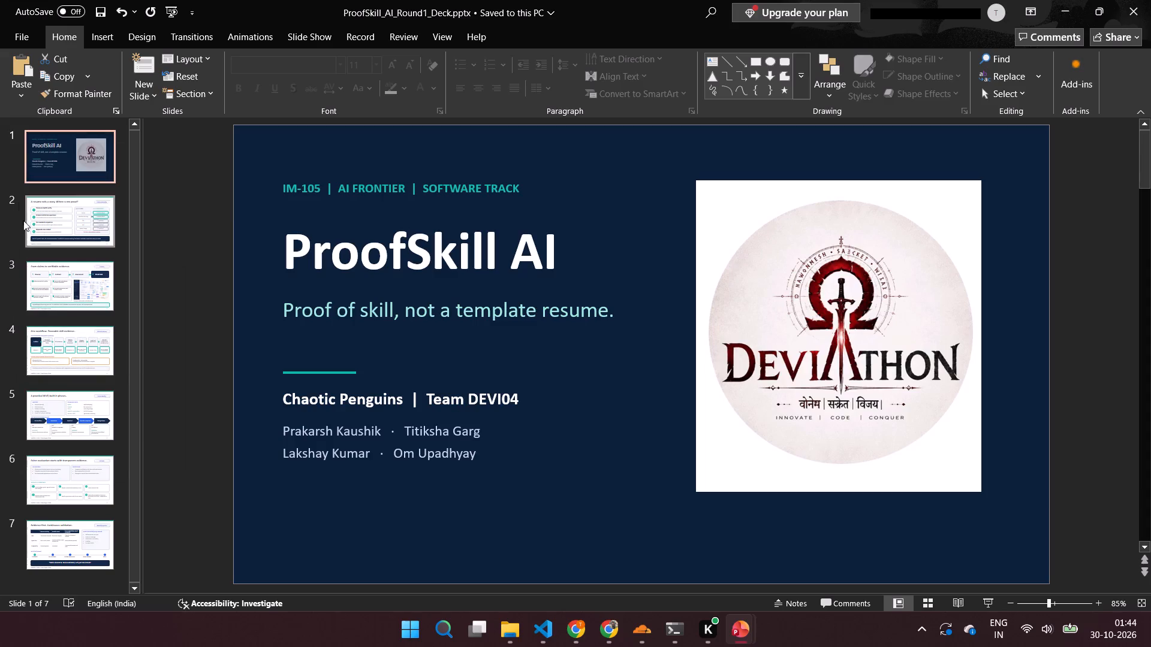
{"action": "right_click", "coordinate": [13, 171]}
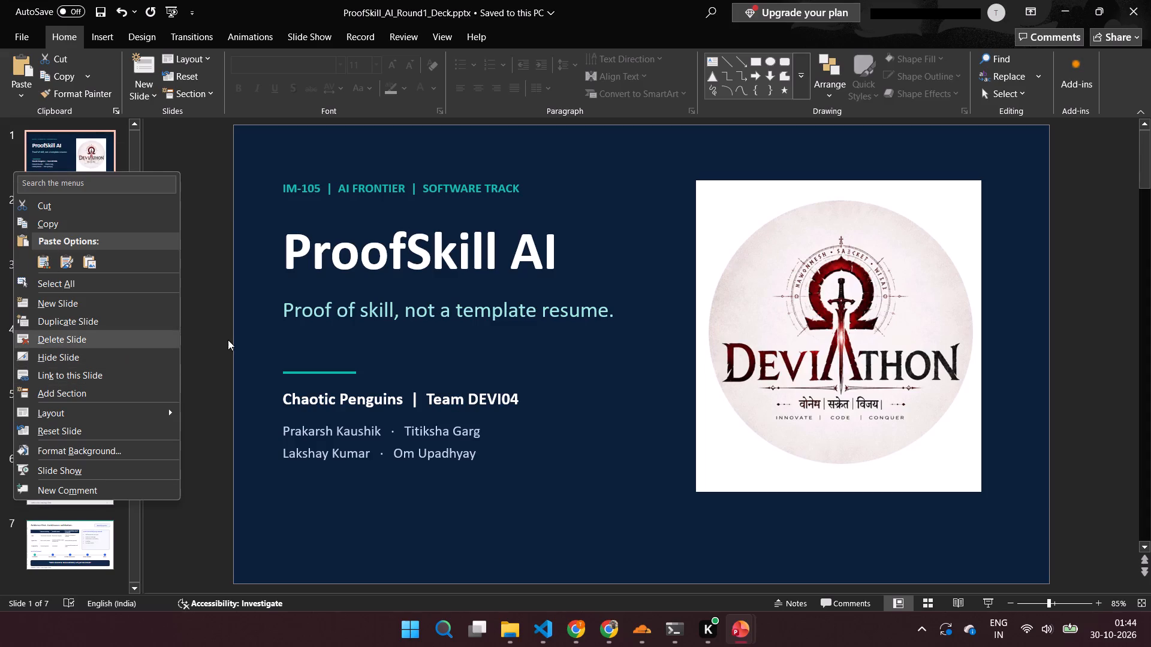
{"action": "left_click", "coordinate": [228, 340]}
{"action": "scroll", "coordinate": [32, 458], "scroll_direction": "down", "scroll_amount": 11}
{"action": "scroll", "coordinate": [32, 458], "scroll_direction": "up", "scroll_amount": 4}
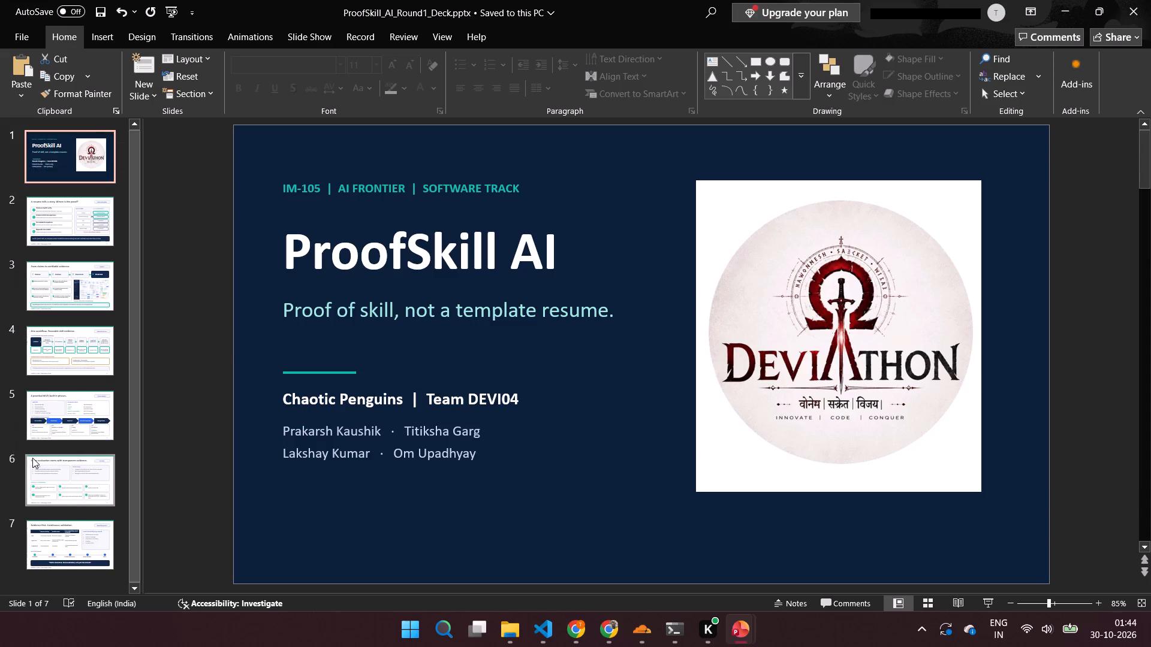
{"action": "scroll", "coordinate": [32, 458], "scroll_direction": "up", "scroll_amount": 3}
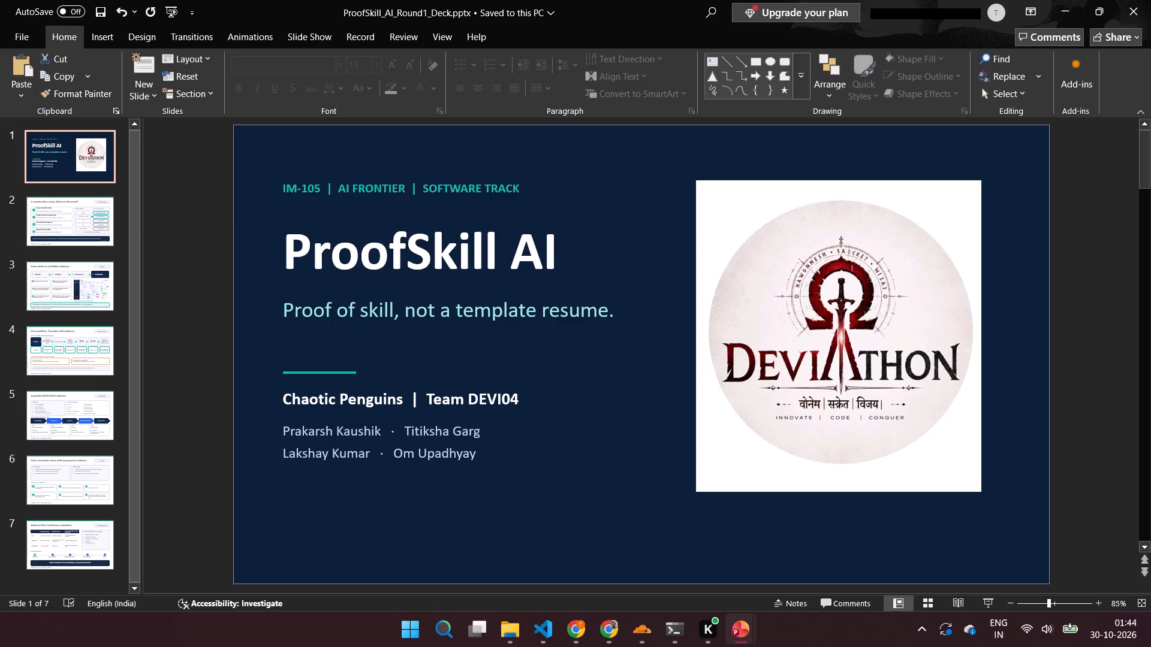
Review slides 1 to 4, comparing the "Innovation" slide with its neighbours, and return to the cover slide.
{"action": "left_click", "coordinate": [209, 359]}
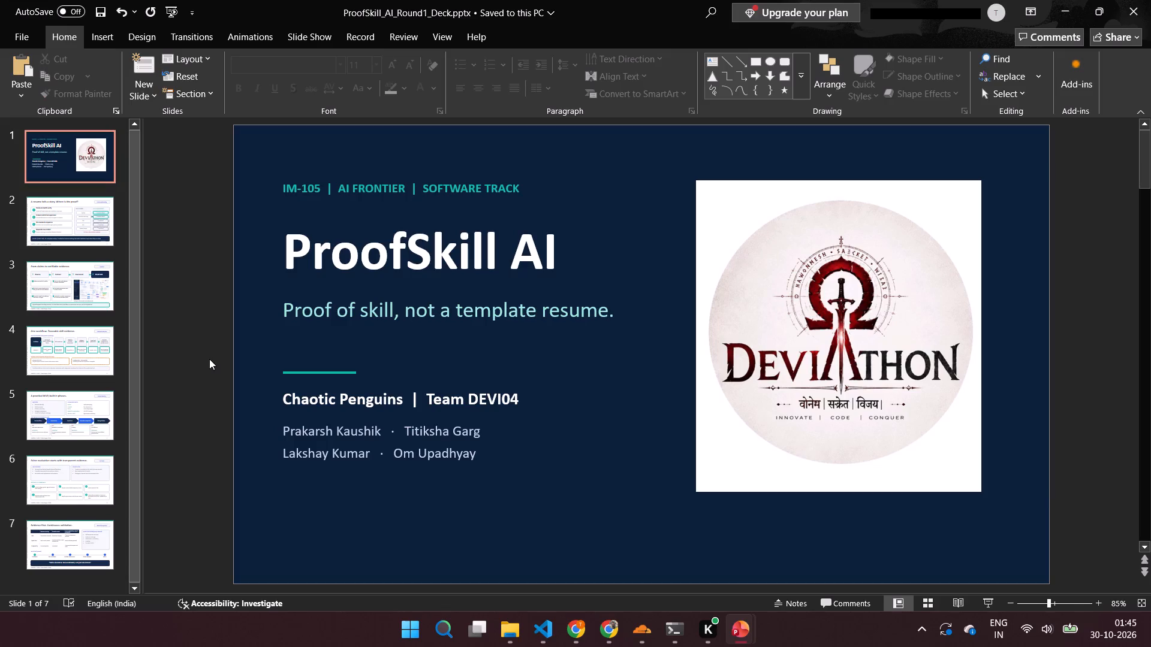
{"action": "key", "text": "Down"}
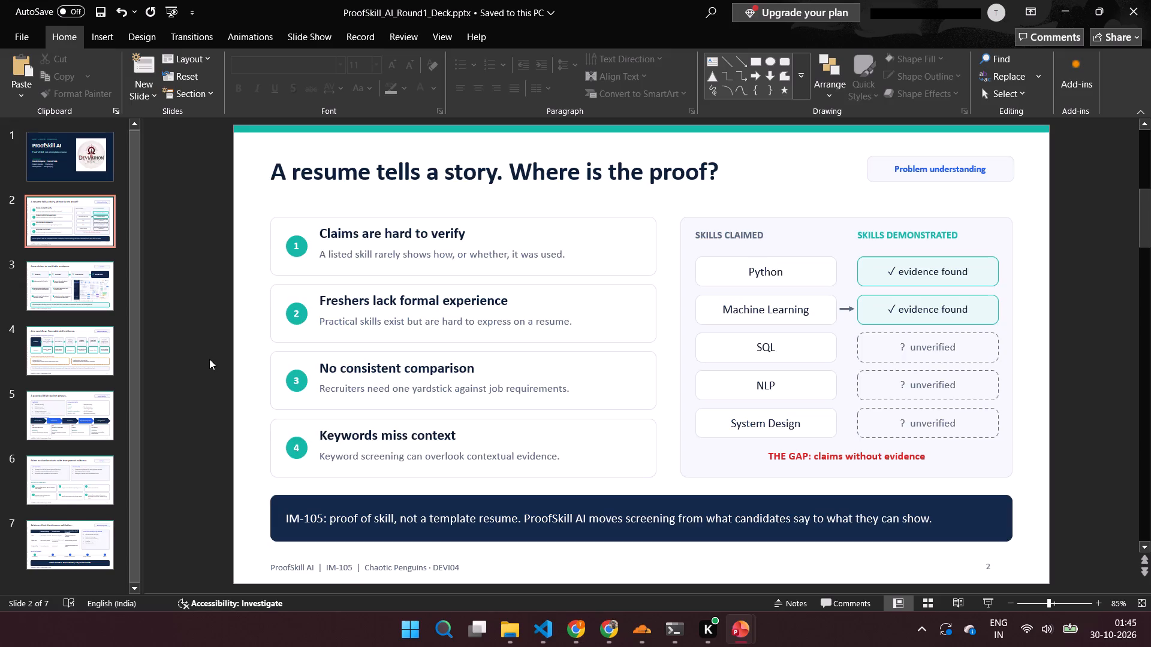
{"action": "key", "text": "Down"}
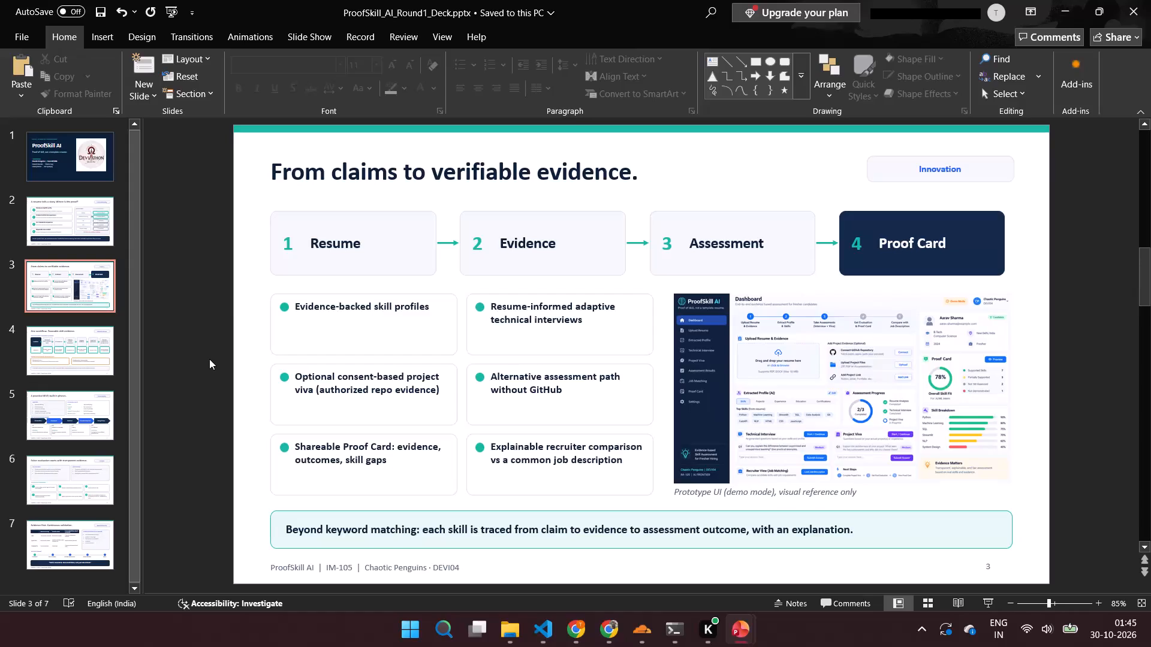
{"action": "key", "text": "Down"}
{"action": "key", "text": "Up"}
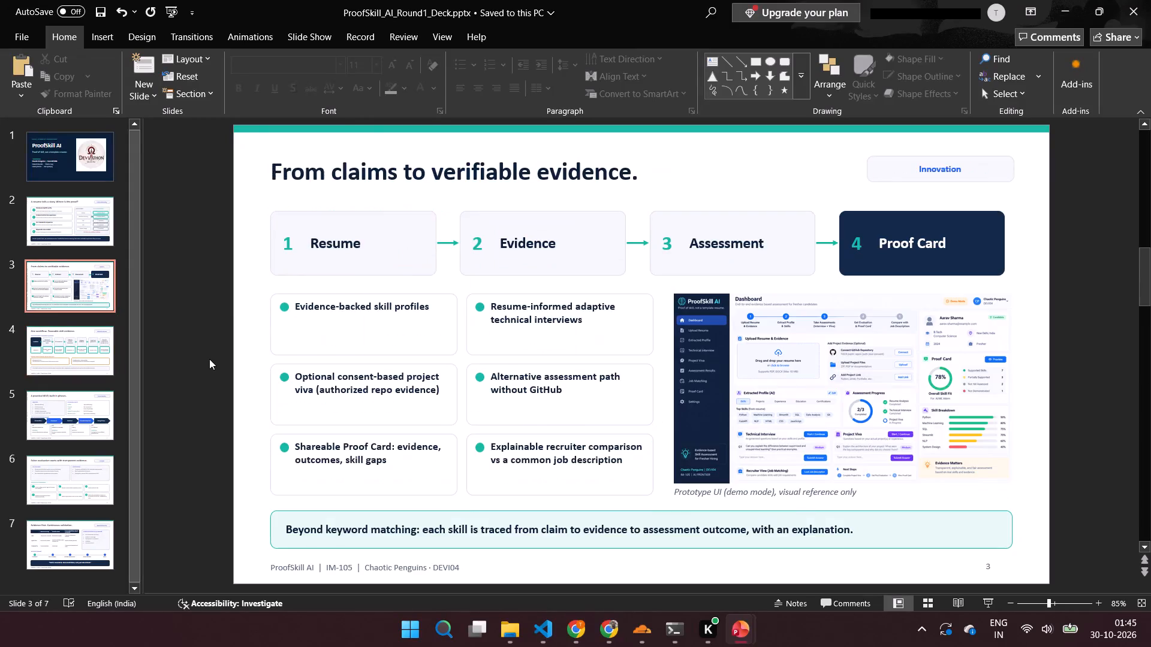
{"action": "key", "text": "Down"}
{"action": "key", "text": "Up"}
{"action": "key", "text": "Down"}
{"action": "key", "text": "Up"}
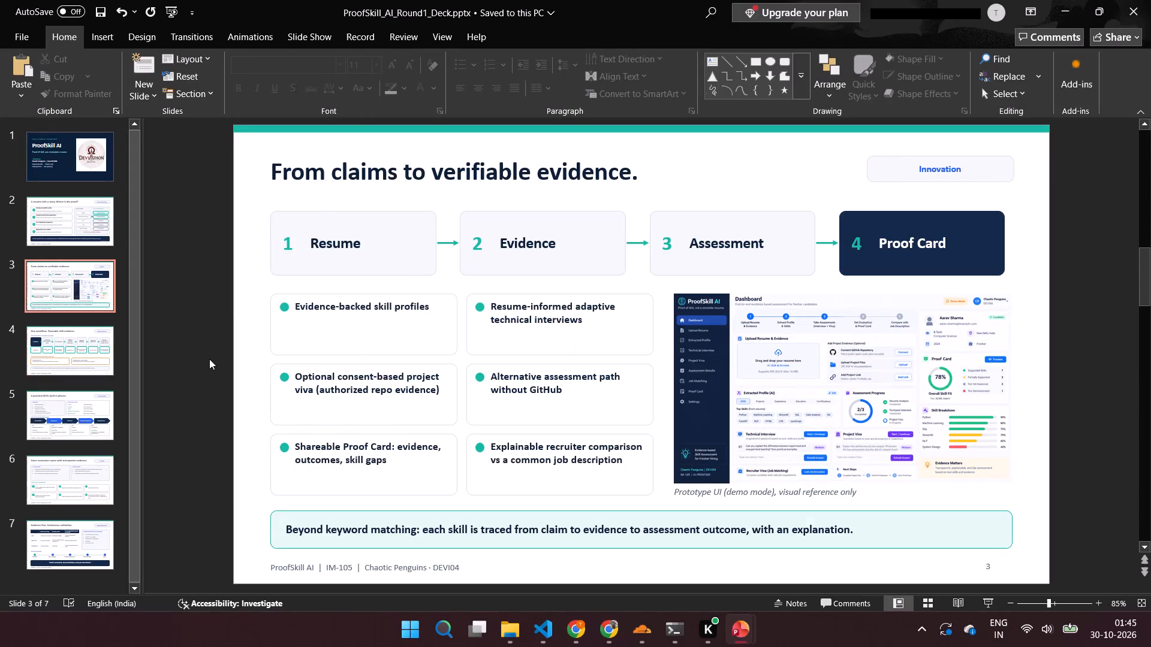
{"action": "key", "text": "Down"}
{"action": "key", "text": "Up"}
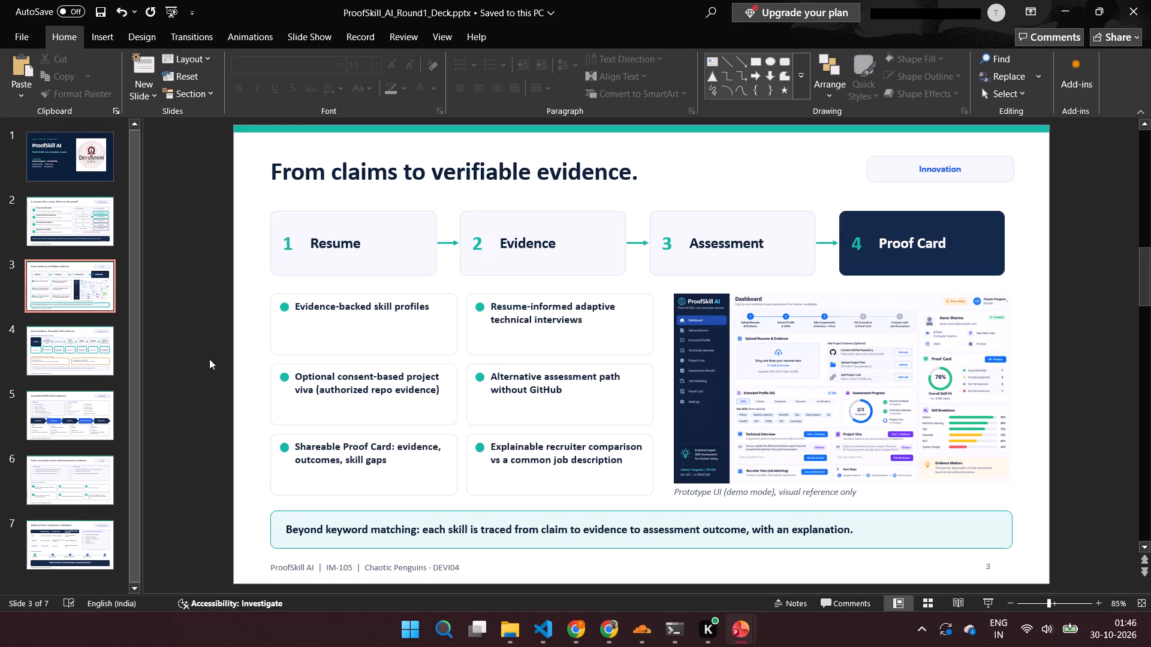
{"action": "key", "text": "Down"}
{"action": "key", "text": "Up"}
{"action": "key", "text": "Up"}
{"action": "key", "text": "Down"}
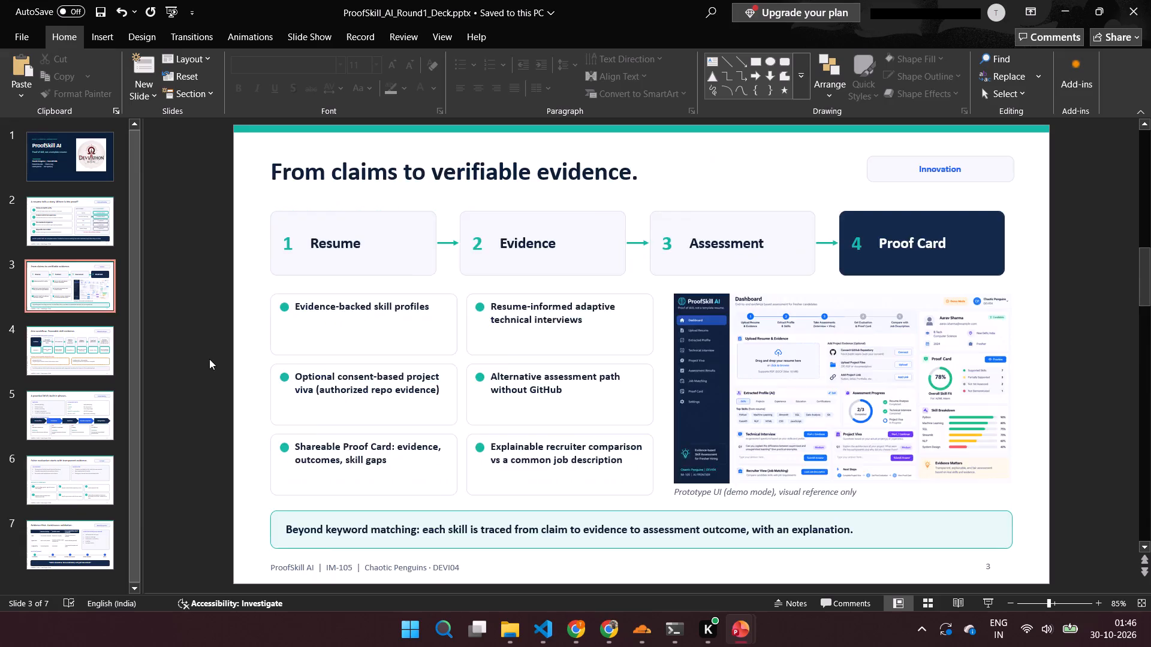
{"action": "key", "text": "Down"}
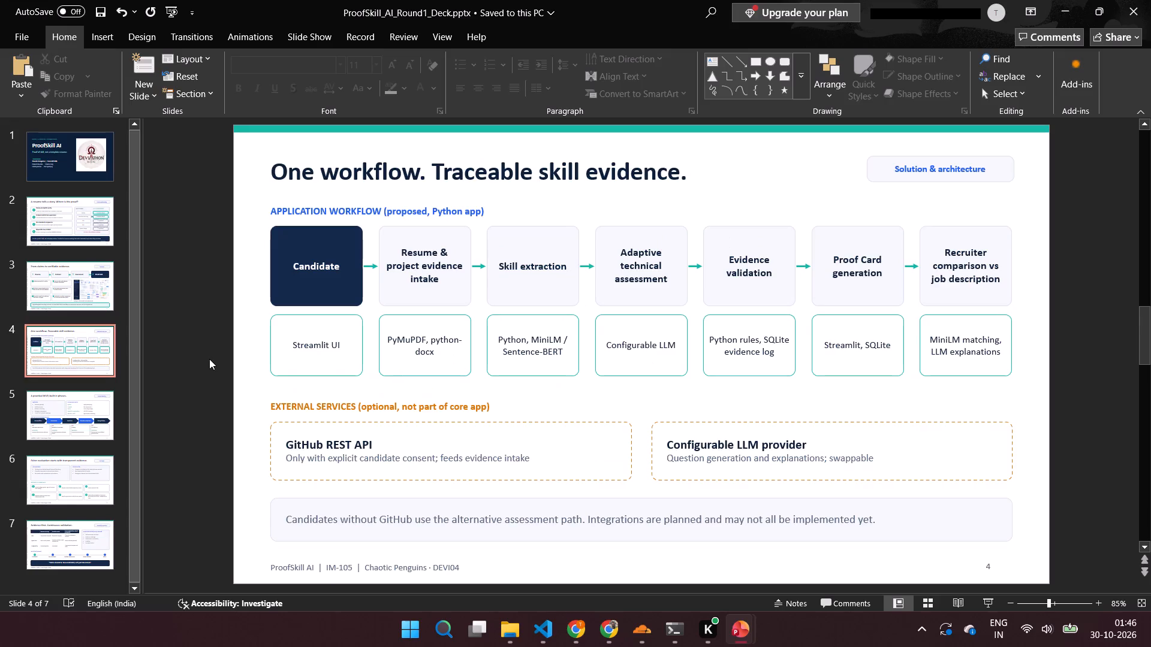
{"action": "key", "text": "Up"}
{"action": "key", "text": "Up"}
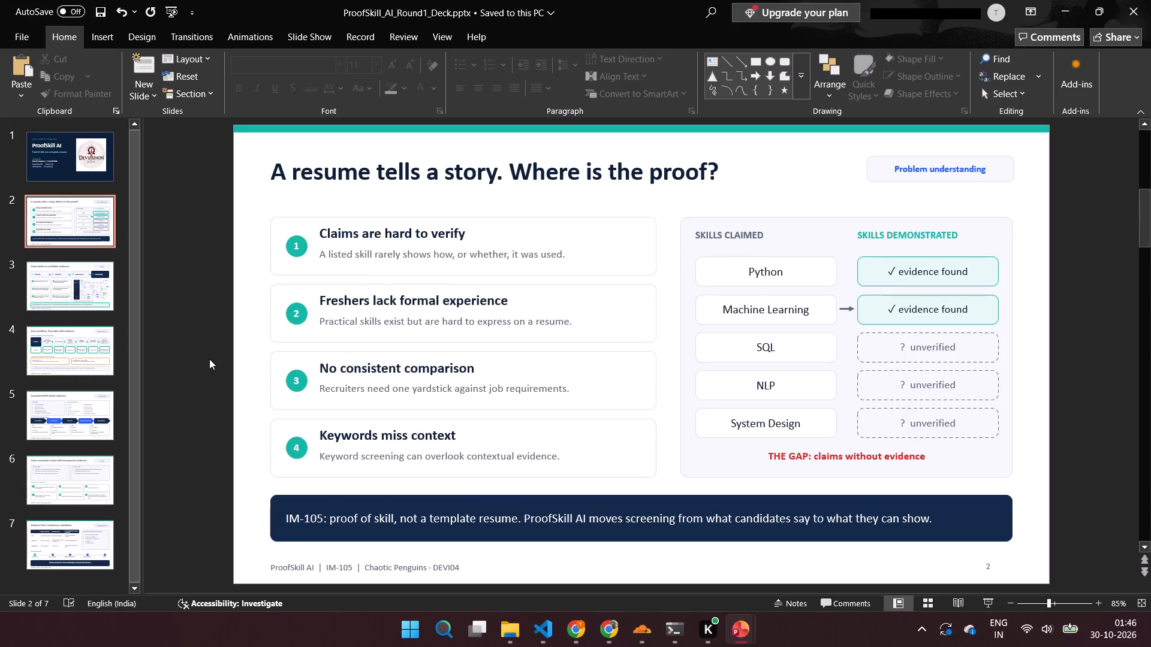
{"action": "key", "text": "Up"}
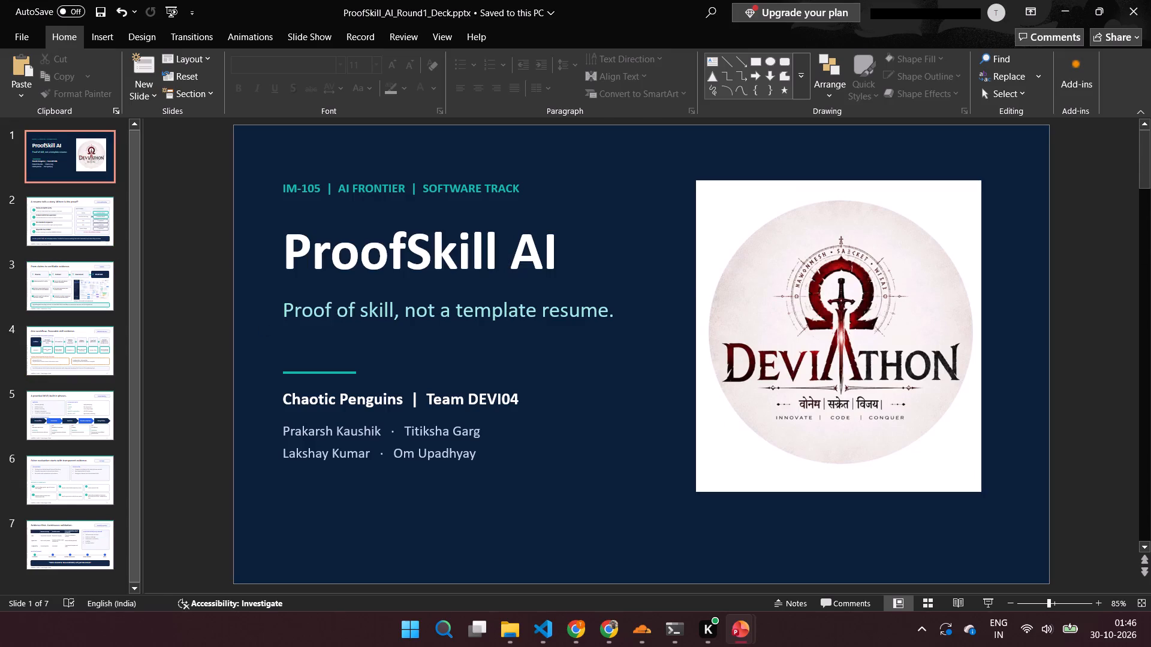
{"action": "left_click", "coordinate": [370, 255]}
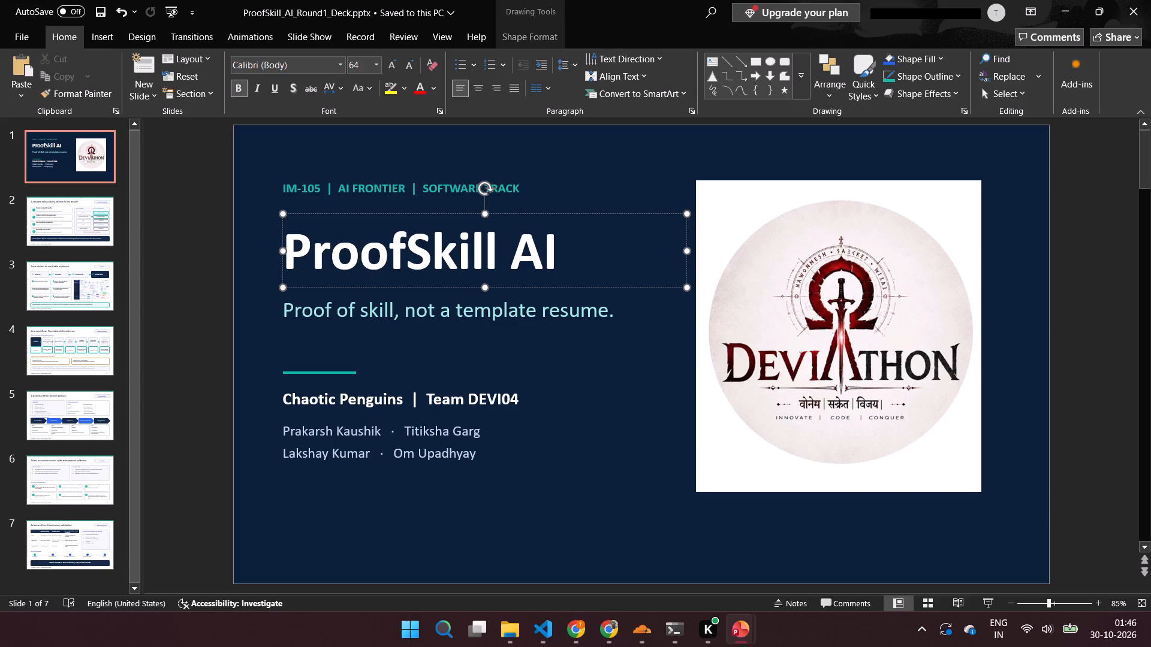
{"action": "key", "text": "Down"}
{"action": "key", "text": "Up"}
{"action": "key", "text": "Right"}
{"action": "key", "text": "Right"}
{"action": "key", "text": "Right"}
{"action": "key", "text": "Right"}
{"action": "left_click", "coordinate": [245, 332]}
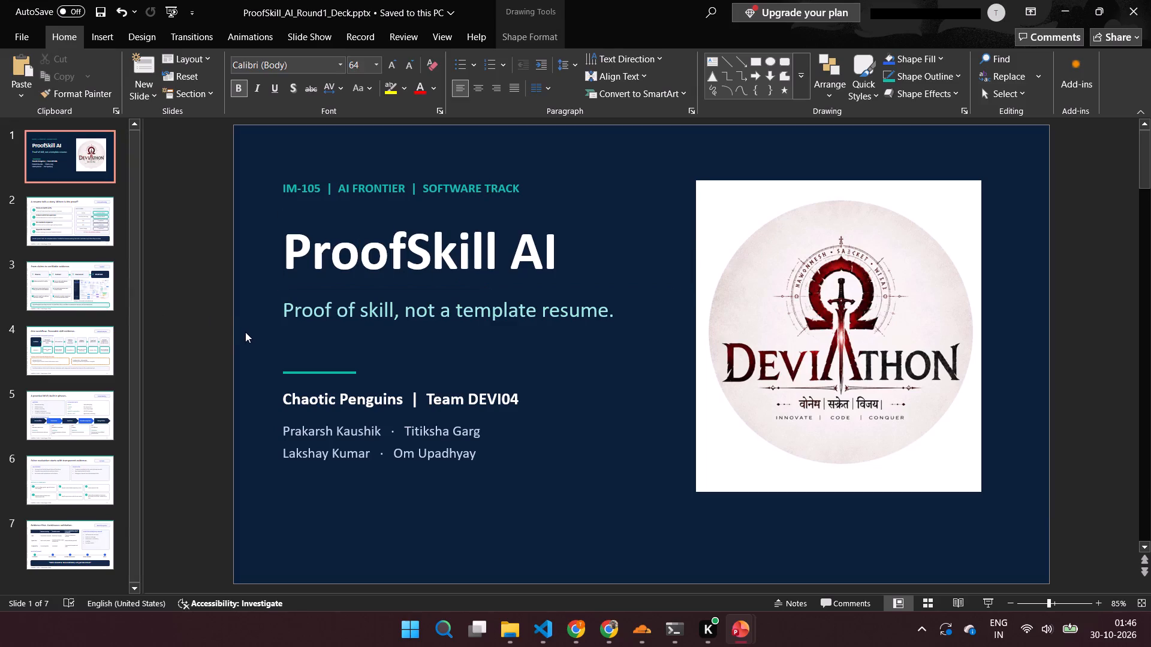
Review the slides again from the cover onward, stopping on slide 3, "From claims to verifiable evidence.".
{"action": "key", "text": "Right"}
{"action": "key", "text": "Right"}
{"action": "key", "text": "Right"}
{"action": "key", "text": "Left"}
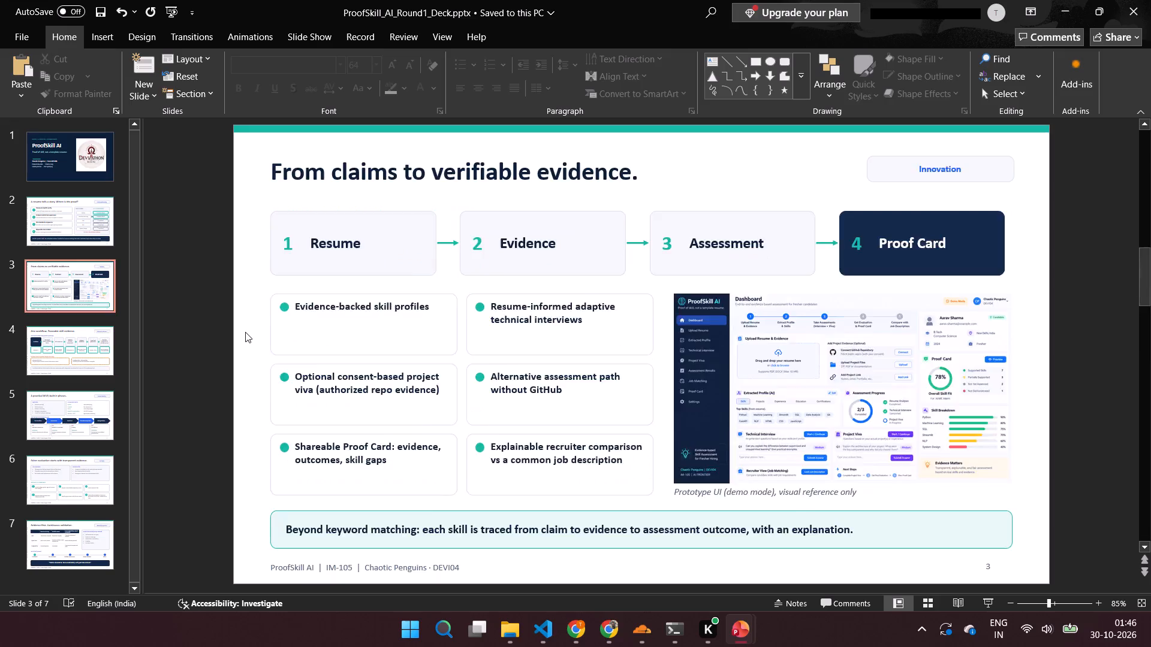
Review slide 4, "One workflow. Traceable skill evidence.", comparing it with slides 2 and 3.
{"action": "key", "text": "Right"}
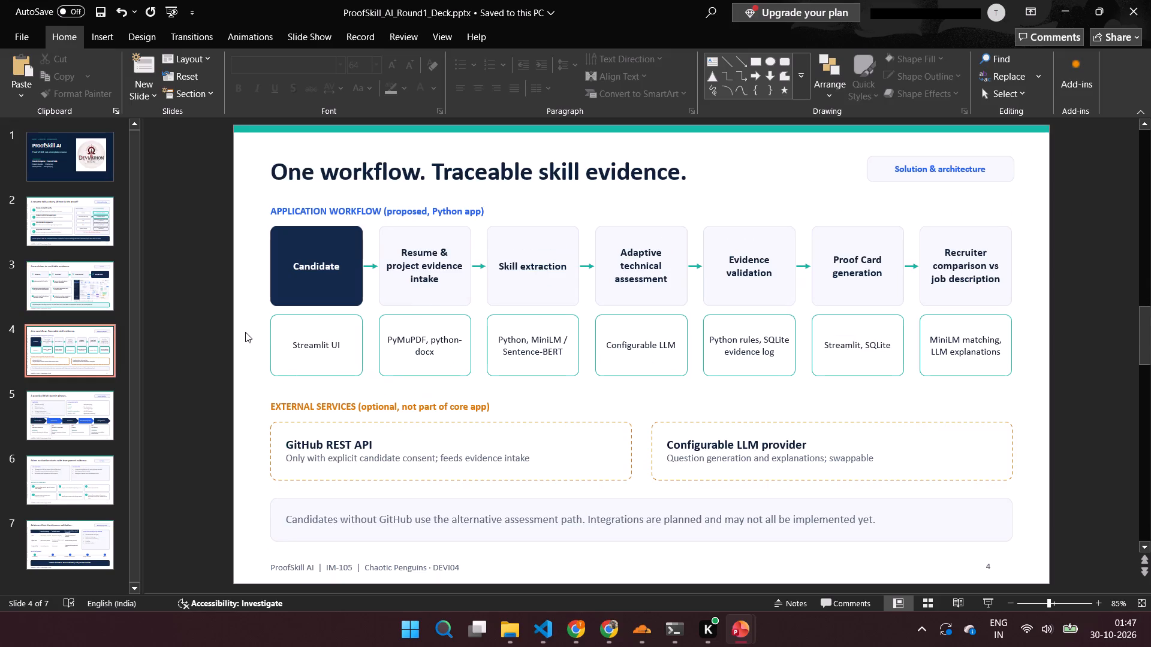
{"action": "key", "text": "Left"}
{"action": "key", "text": "Left"}
{"action": "key", "text": "Right"}
{"action": "key", "text": "Right"}
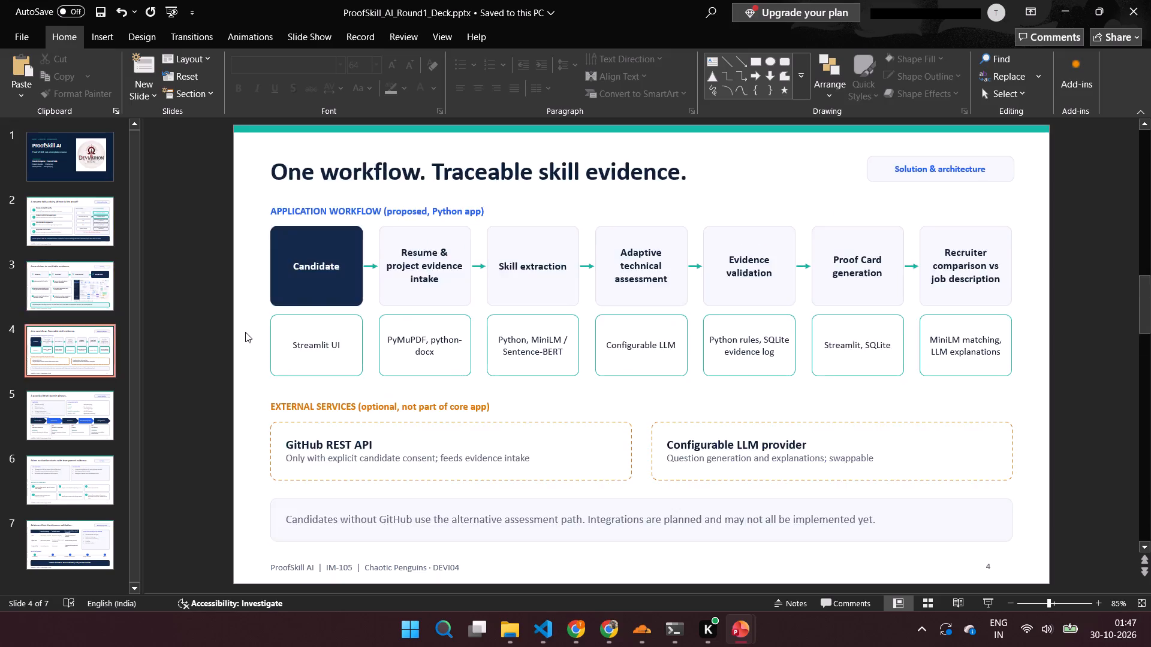
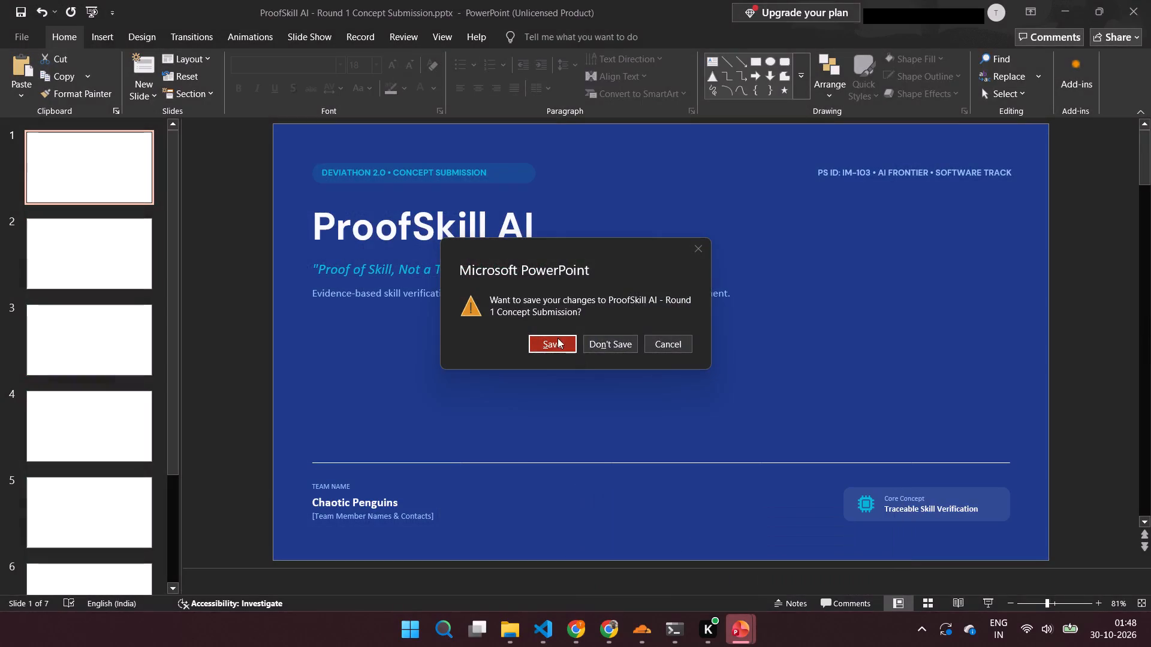
Close the "ProofSkill AI - Round 1 Concept Submission" presentation without saving its changes.
{"action": "left_click", "coordinate": [599, 335]}
Switch to the open ProofSkill_AI_Round1_Deck presentation in PowerPoint.
{"action": "left_click", "coordinate": [750, 632]}
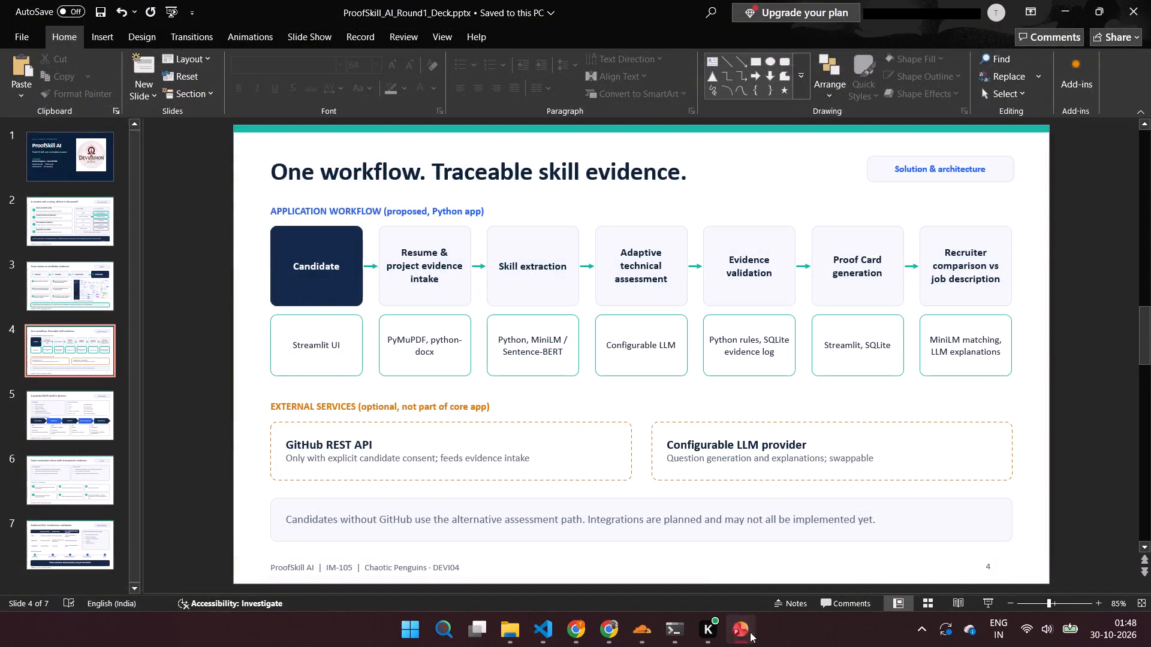
{"action": "left_click", "coordinate": [750, 632]}
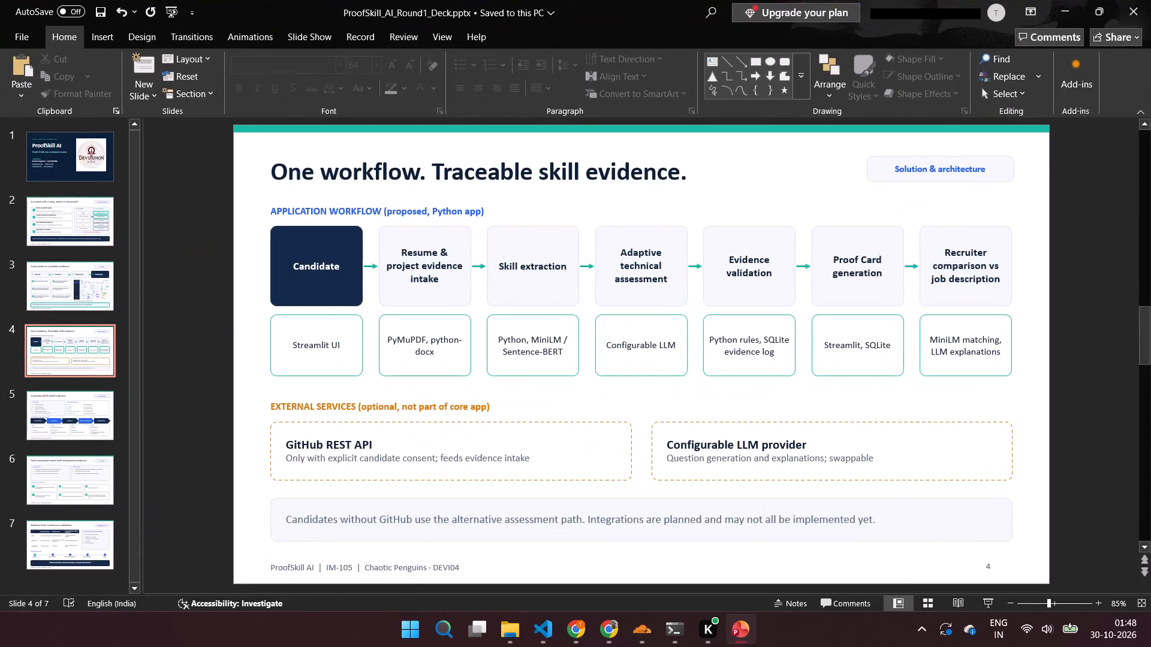
Return from slide 4, "One workflow. Traceable skill evidence.", to the ProofSkill AI cover slide.
{"action": "left_click", "coordinate": [236, 319]}
{"action": "scroll", "coordinate": [236, 319], "scroll_direction": "up", "scroll_amount": 9}
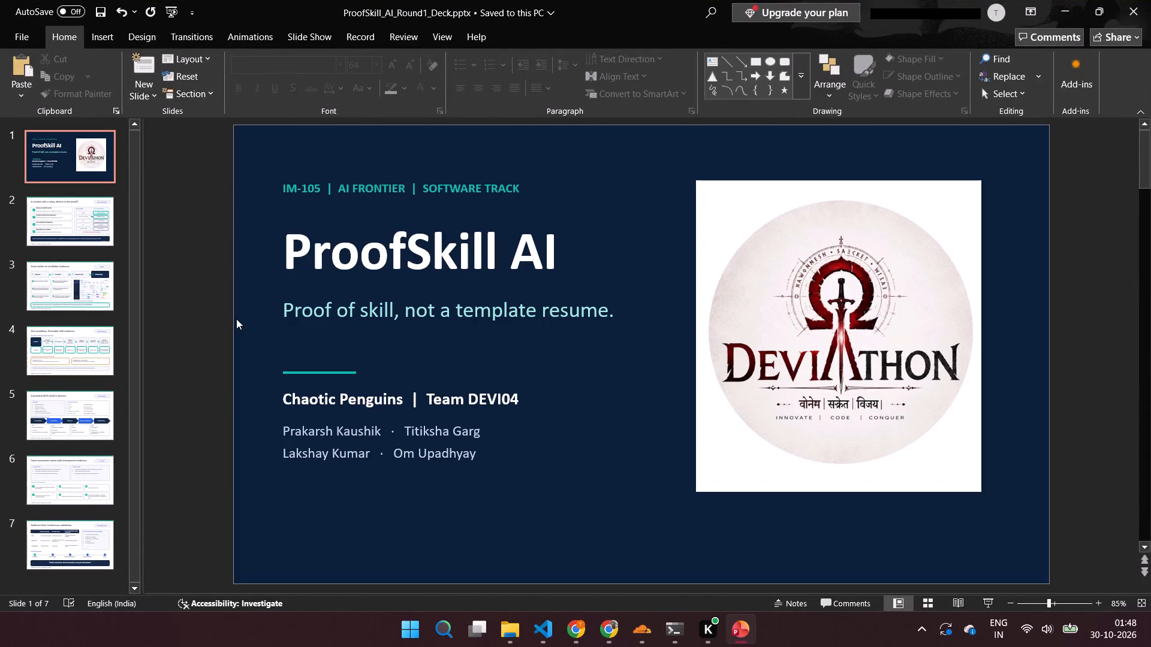
{"action": "scroll", "coordinate": [236, 319], "scroll_direction": "up", "scroll_amount": 2}
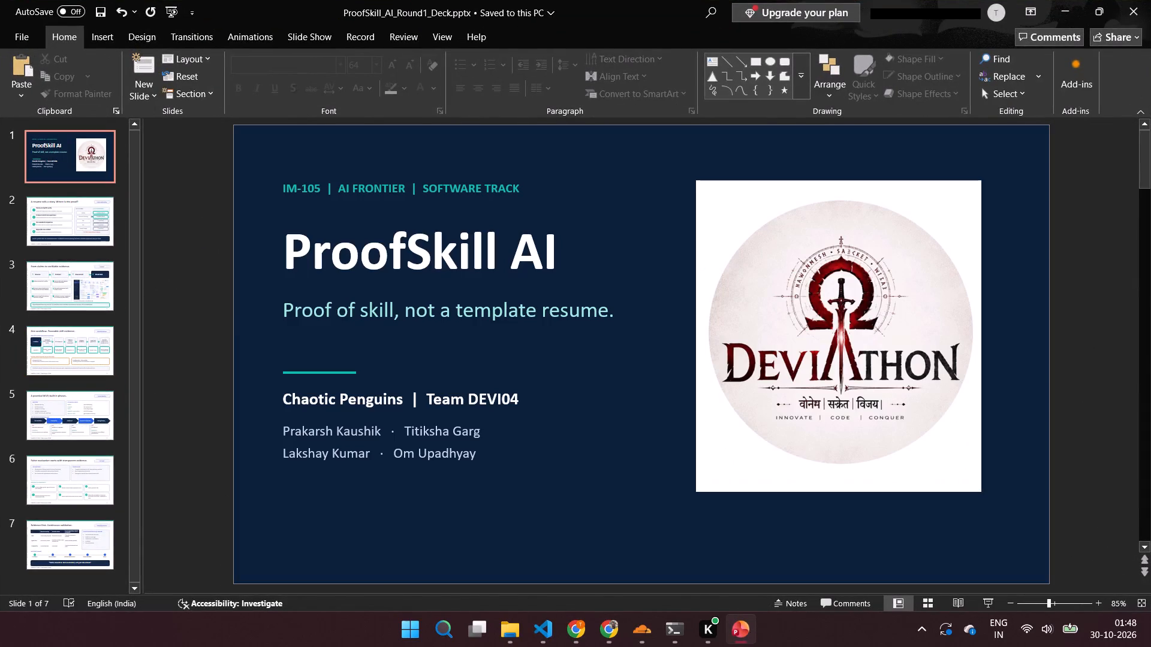
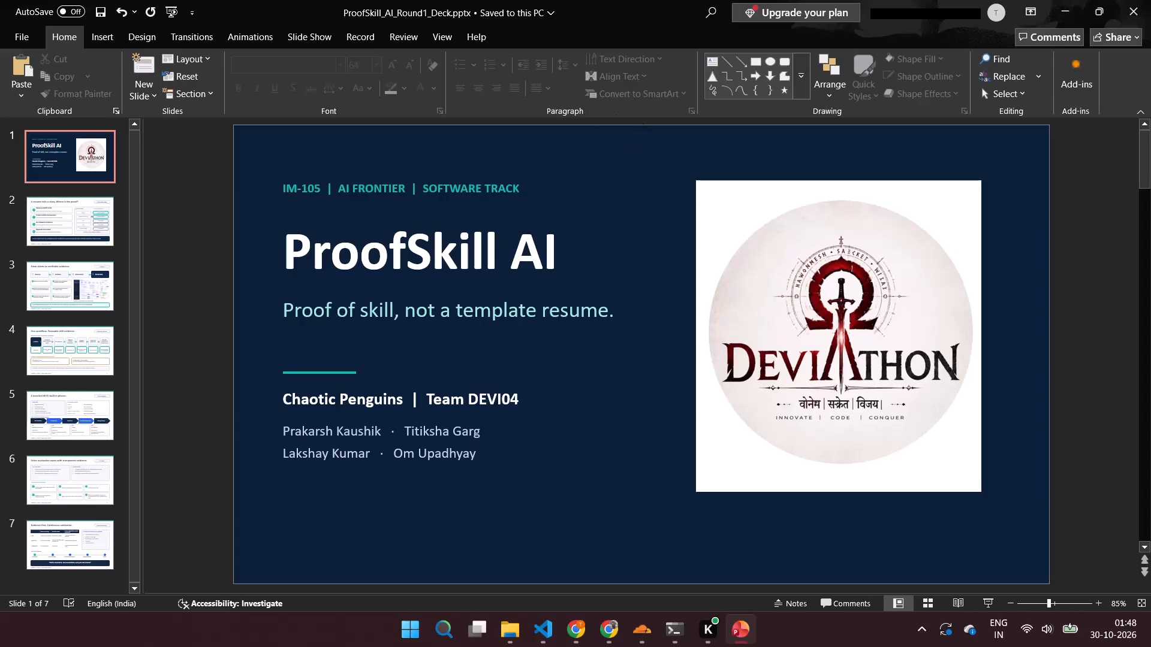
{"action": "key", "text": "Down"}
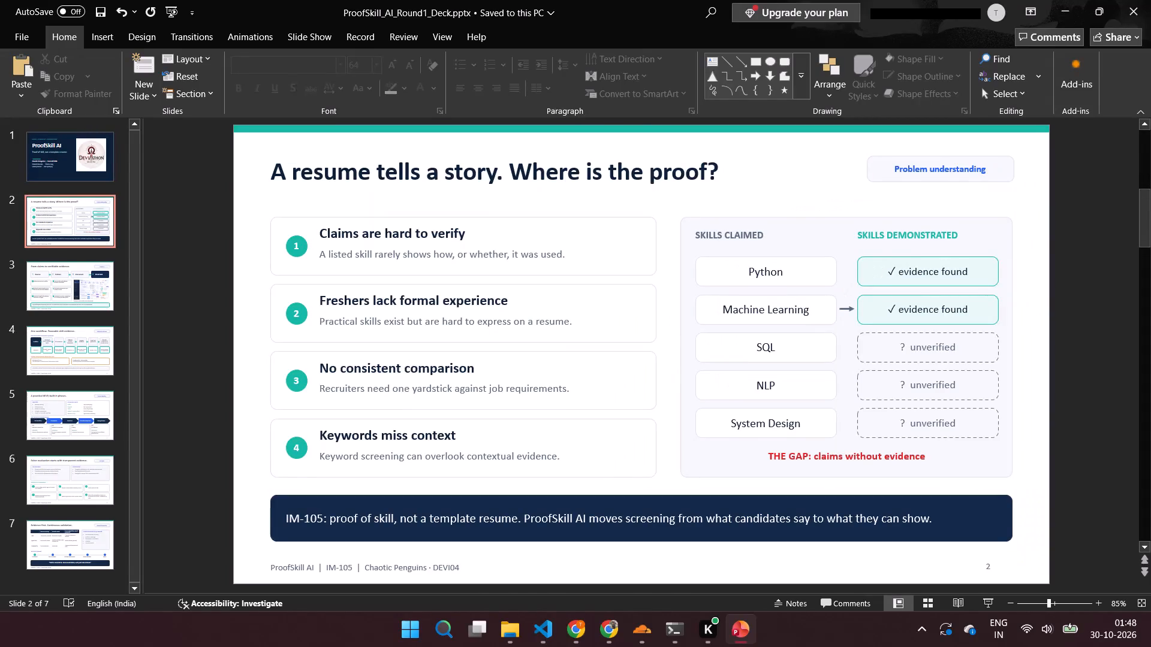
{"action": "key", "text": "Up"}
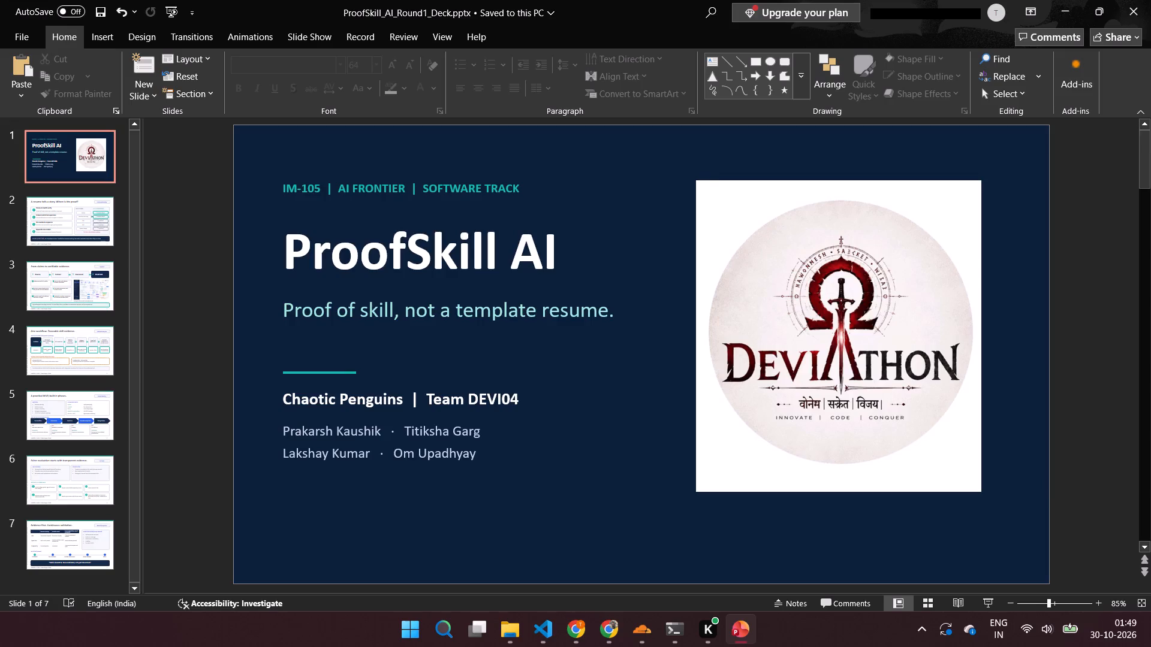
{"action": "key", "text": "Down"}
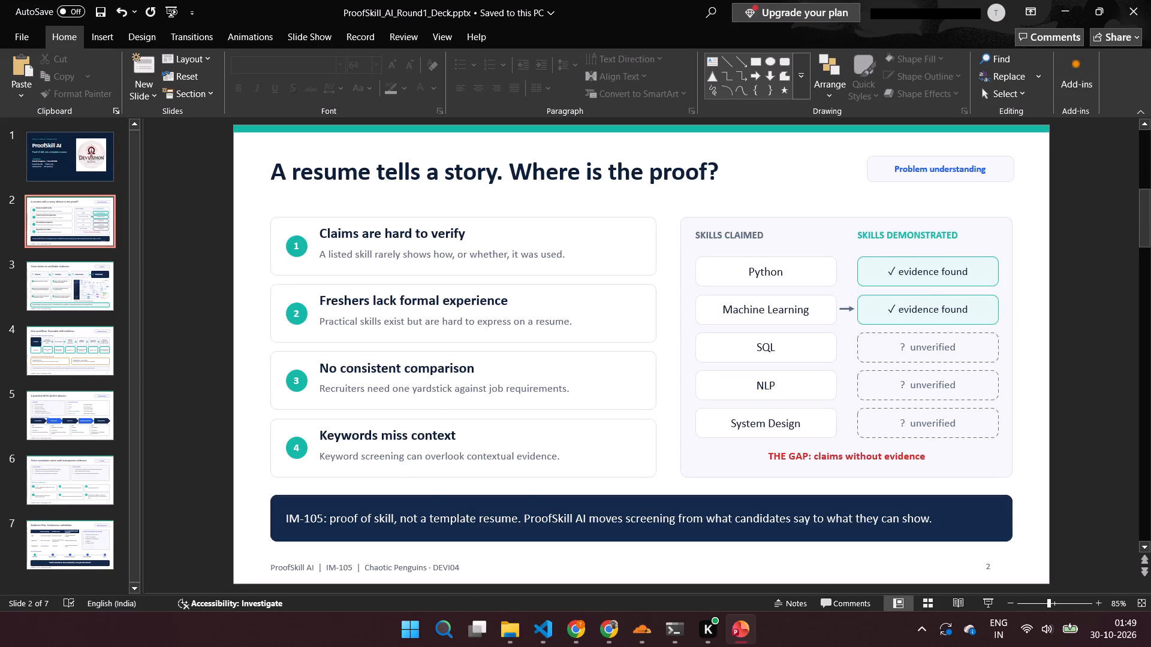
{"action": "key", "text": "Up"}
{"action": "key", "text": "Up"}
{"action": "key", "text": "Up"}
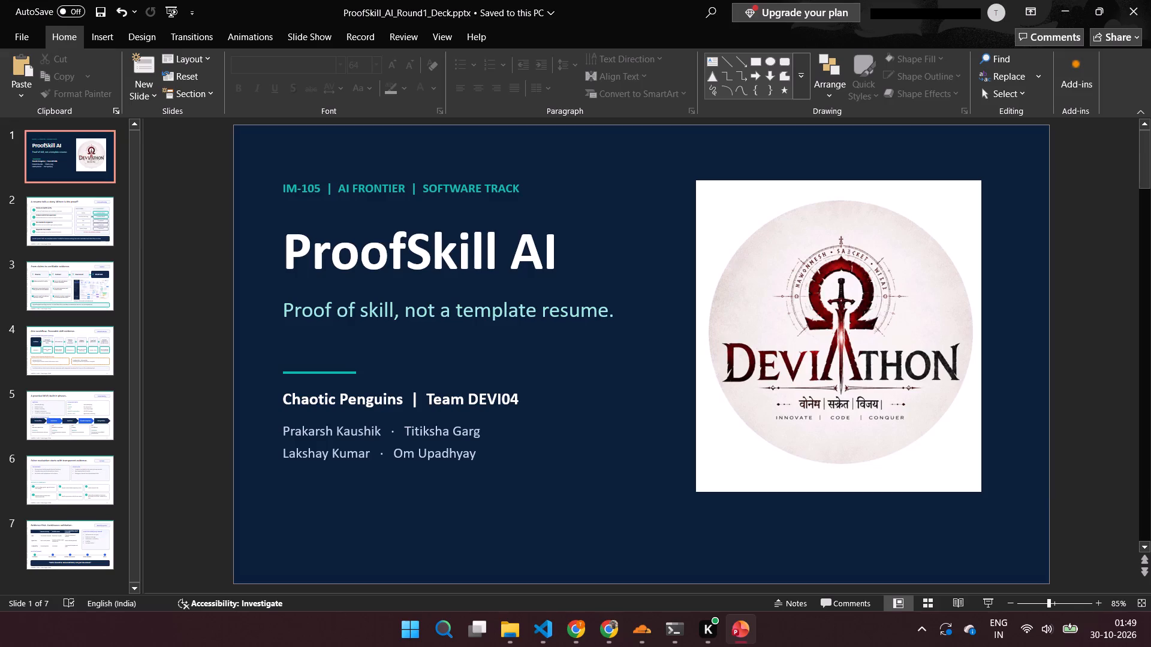
Open the picture formatting settings for the Deviathon logo on the cover and review its size and position options.
{"action": "left_click", "coordinate": [864, 328]}
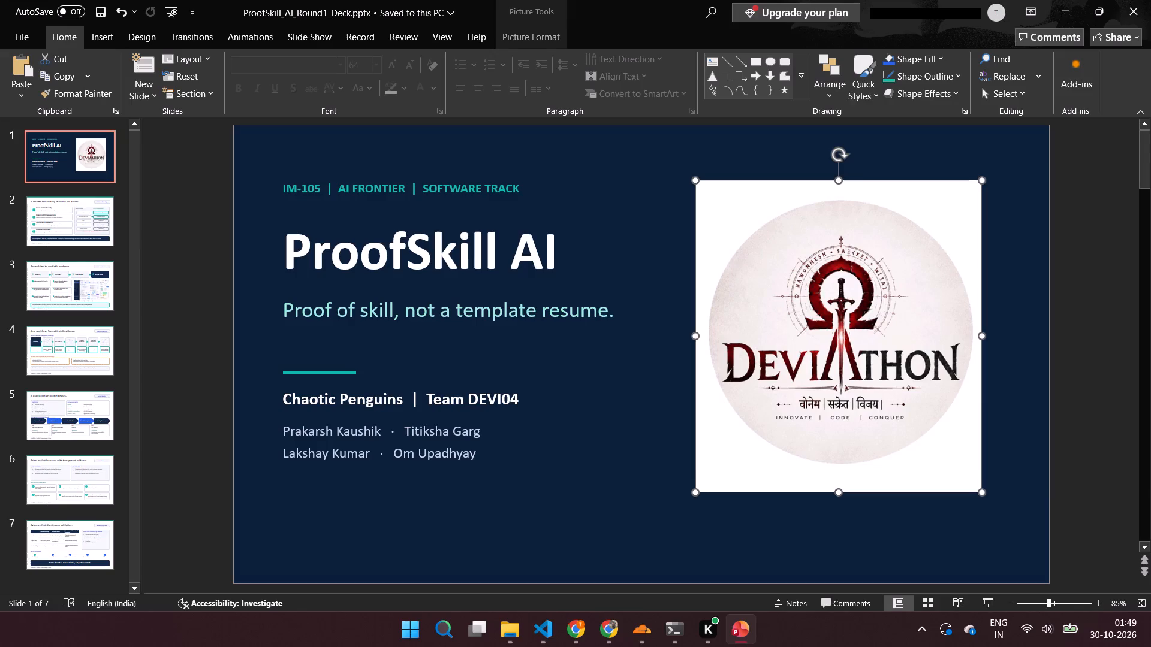
{"action": "right_click", "coordinate": [825, 332]}
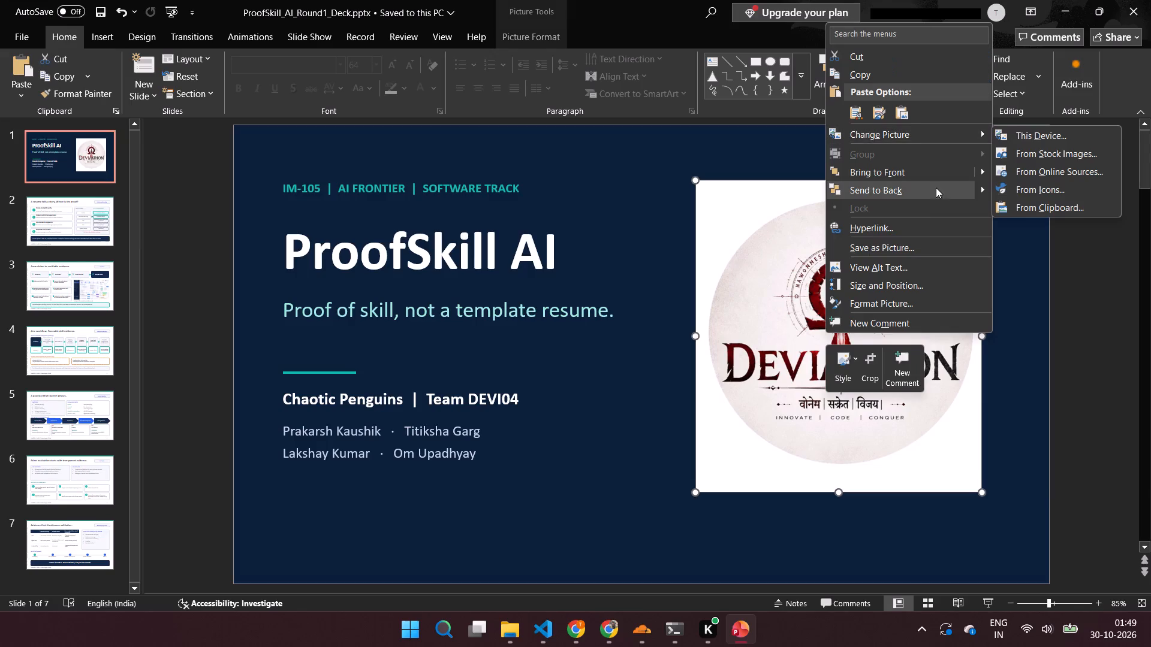
{"action": "left_click", "coordinate": [899, 306]}
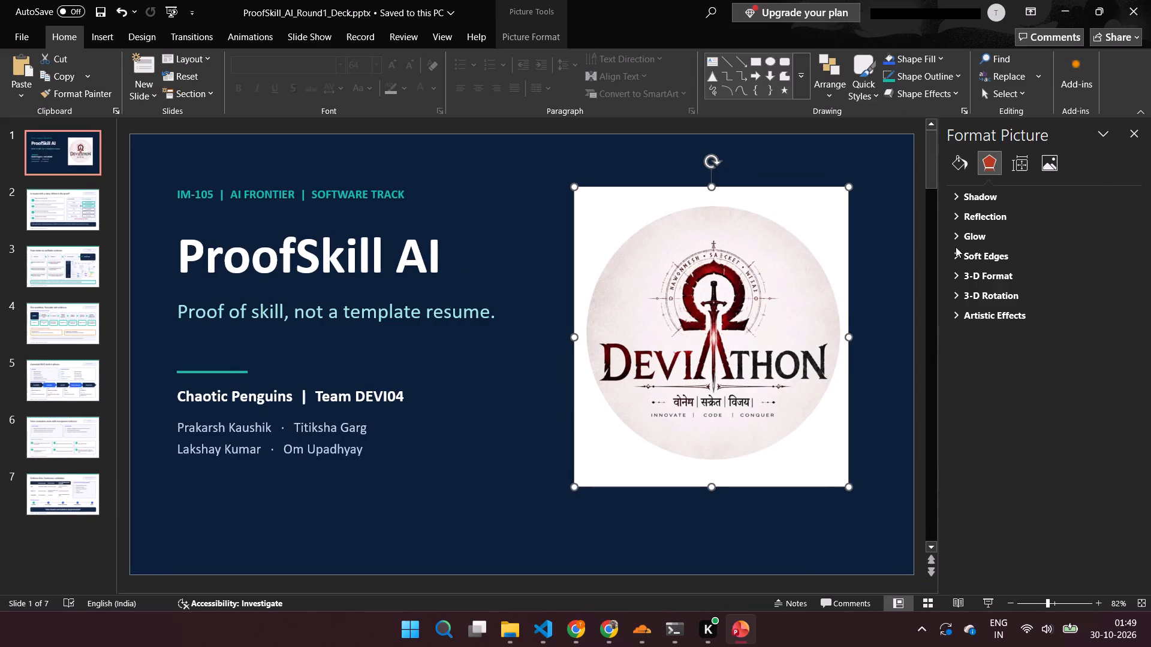
{"action": "left_click", "coordinate": [1023, 165]}
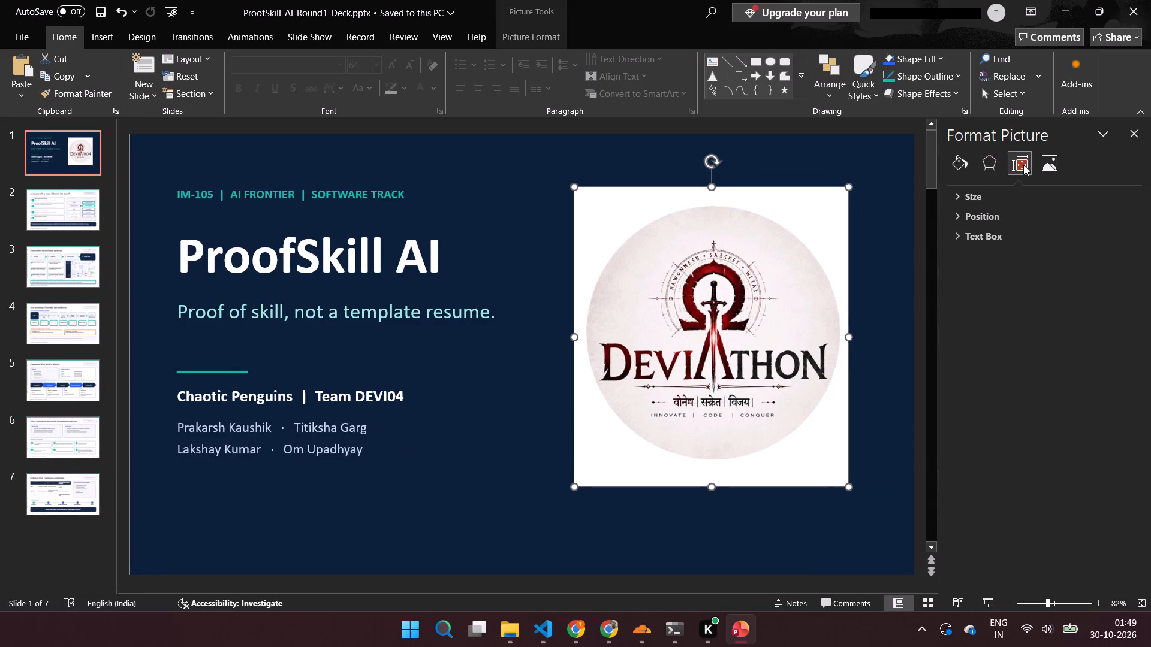
{"action": "left_click", "coordinate": [966, 220]}
{"action": "left_click", "coordinate": [990, 195]}
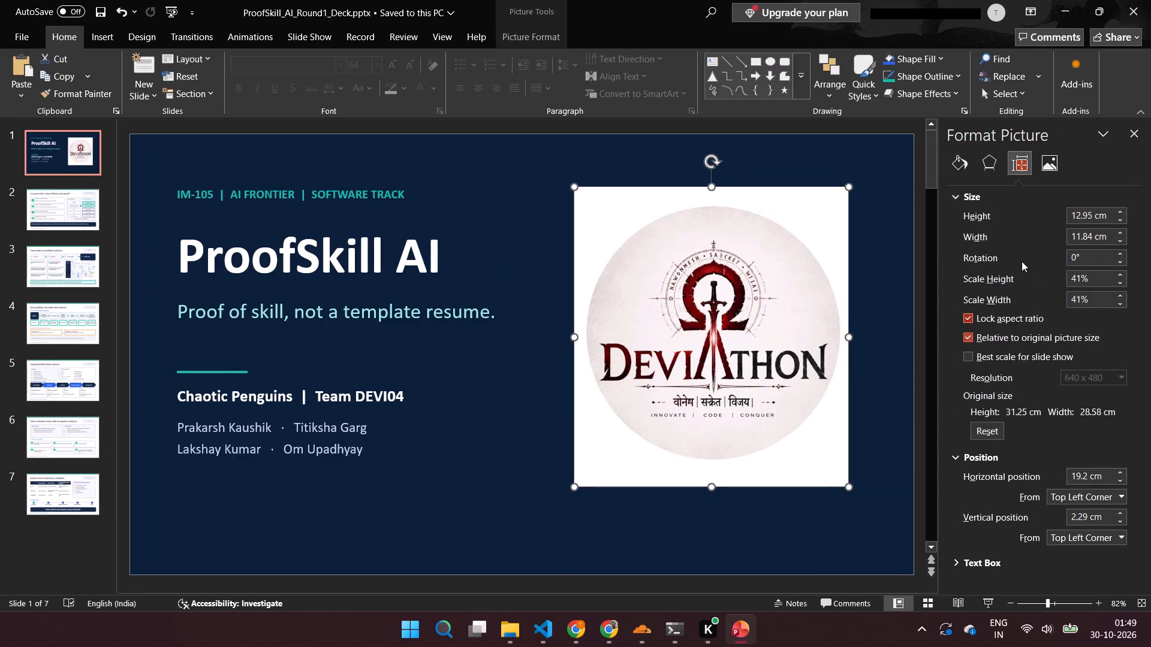
{"action": "scroll", "coordinate": [1002, 483], "scroll_direction": "down", "scroll_amount": 3}
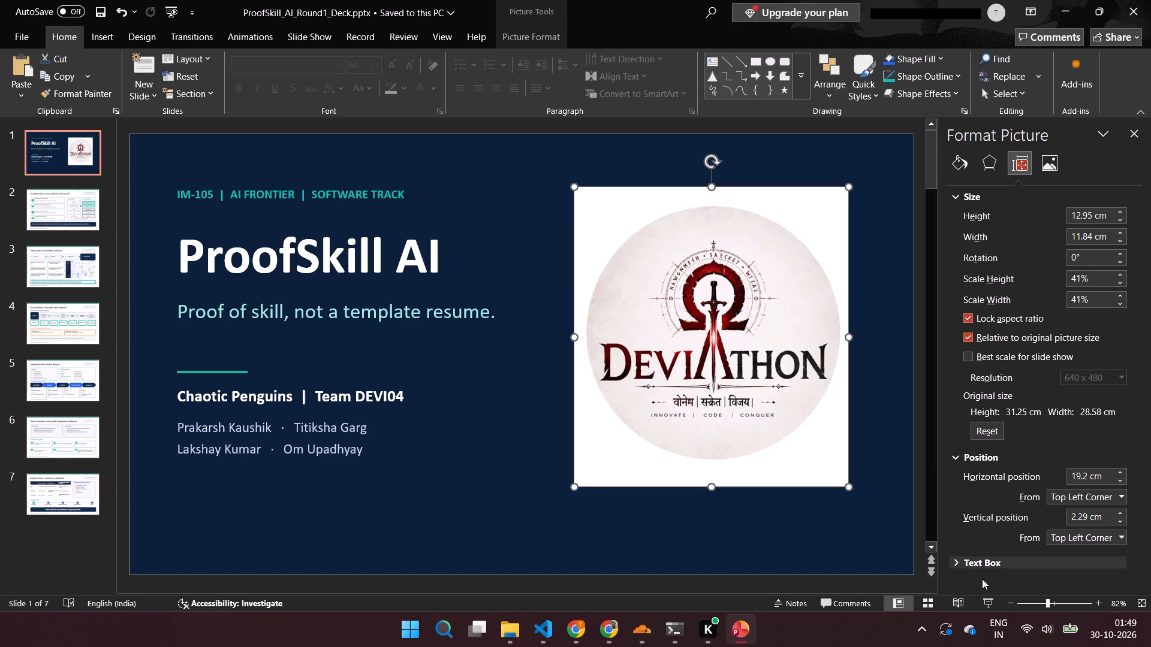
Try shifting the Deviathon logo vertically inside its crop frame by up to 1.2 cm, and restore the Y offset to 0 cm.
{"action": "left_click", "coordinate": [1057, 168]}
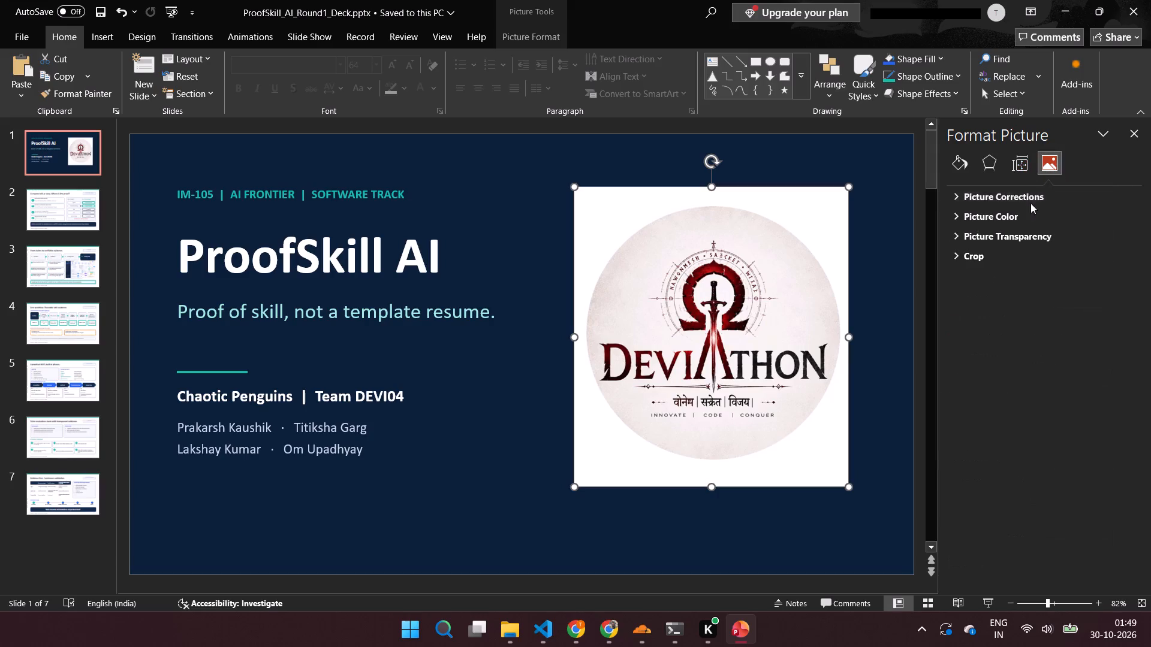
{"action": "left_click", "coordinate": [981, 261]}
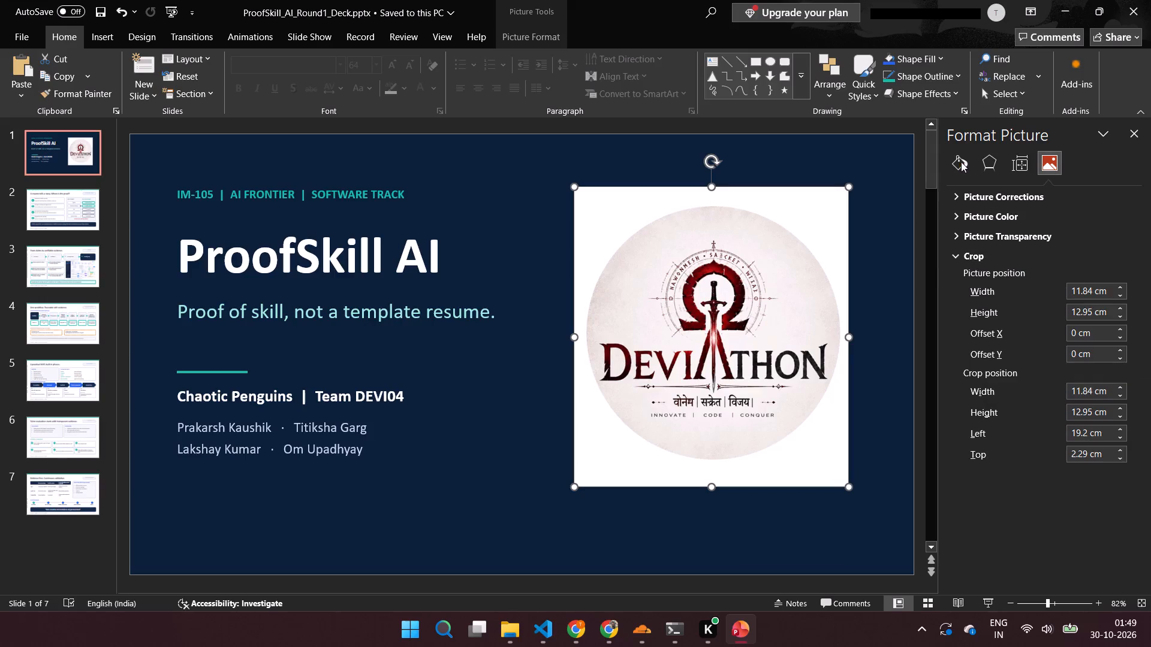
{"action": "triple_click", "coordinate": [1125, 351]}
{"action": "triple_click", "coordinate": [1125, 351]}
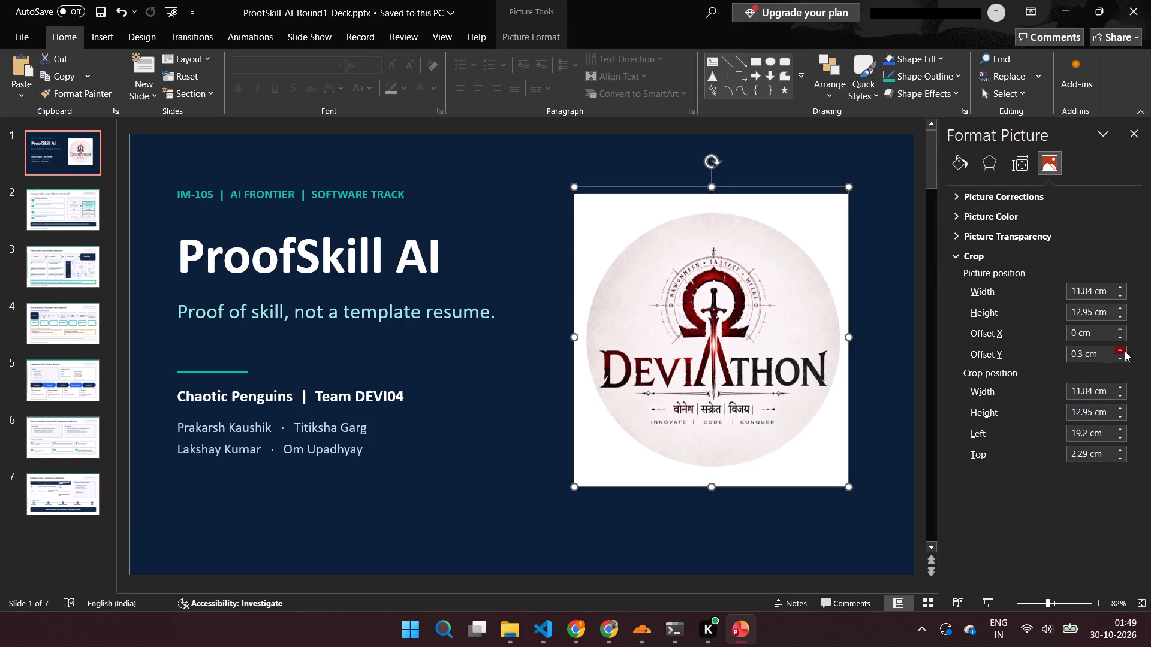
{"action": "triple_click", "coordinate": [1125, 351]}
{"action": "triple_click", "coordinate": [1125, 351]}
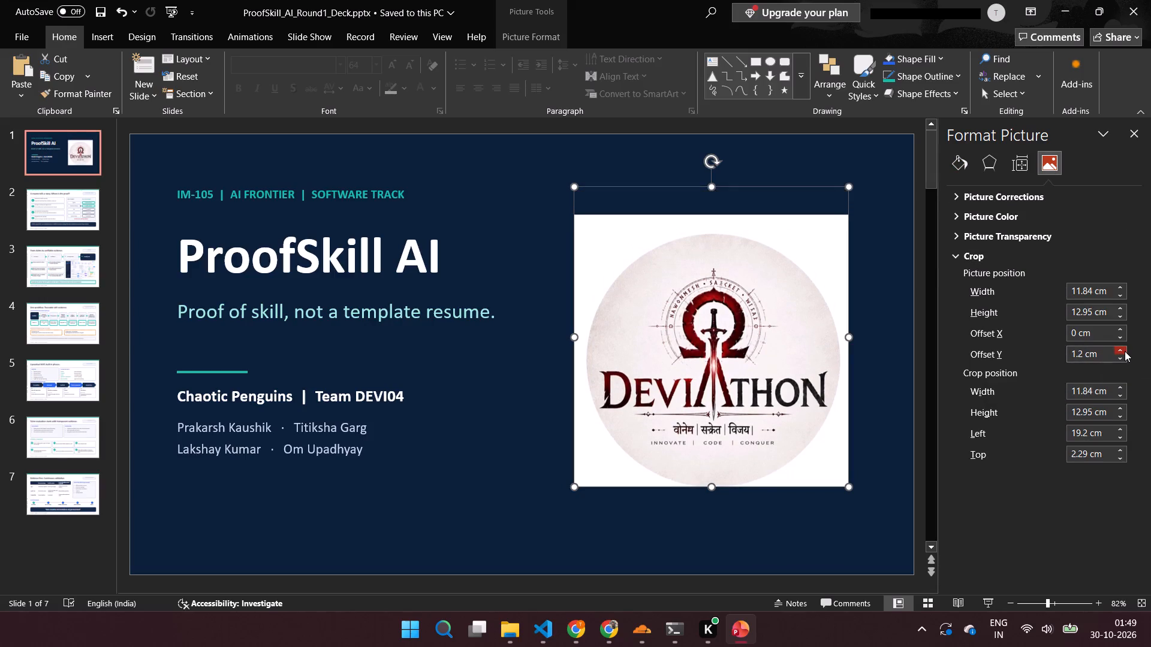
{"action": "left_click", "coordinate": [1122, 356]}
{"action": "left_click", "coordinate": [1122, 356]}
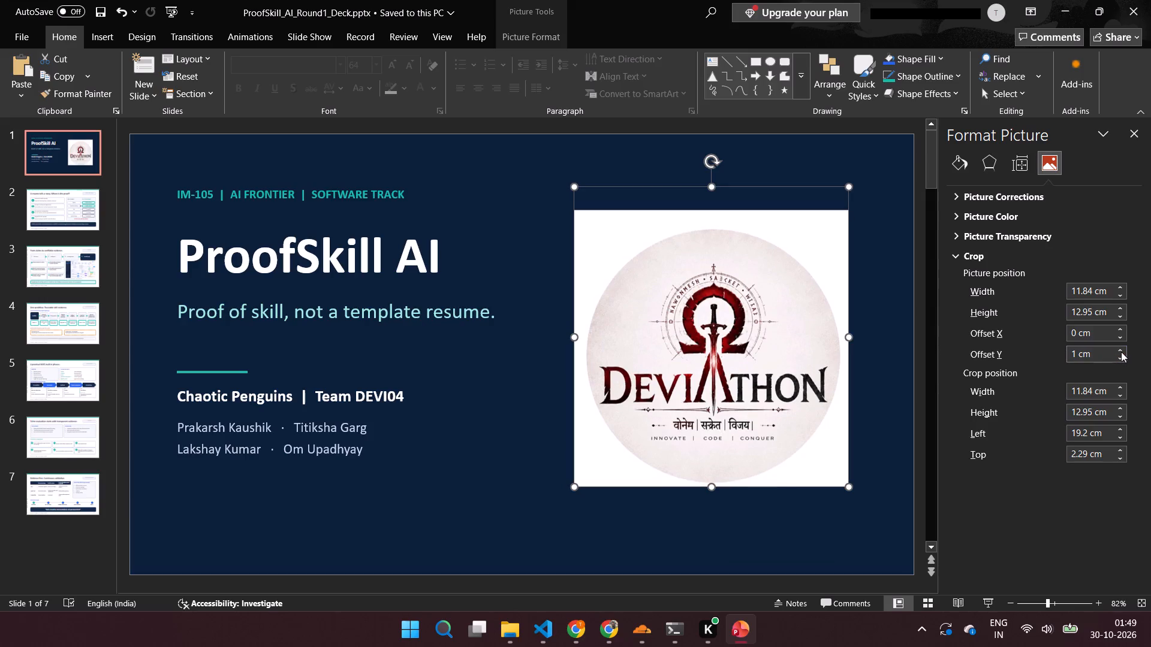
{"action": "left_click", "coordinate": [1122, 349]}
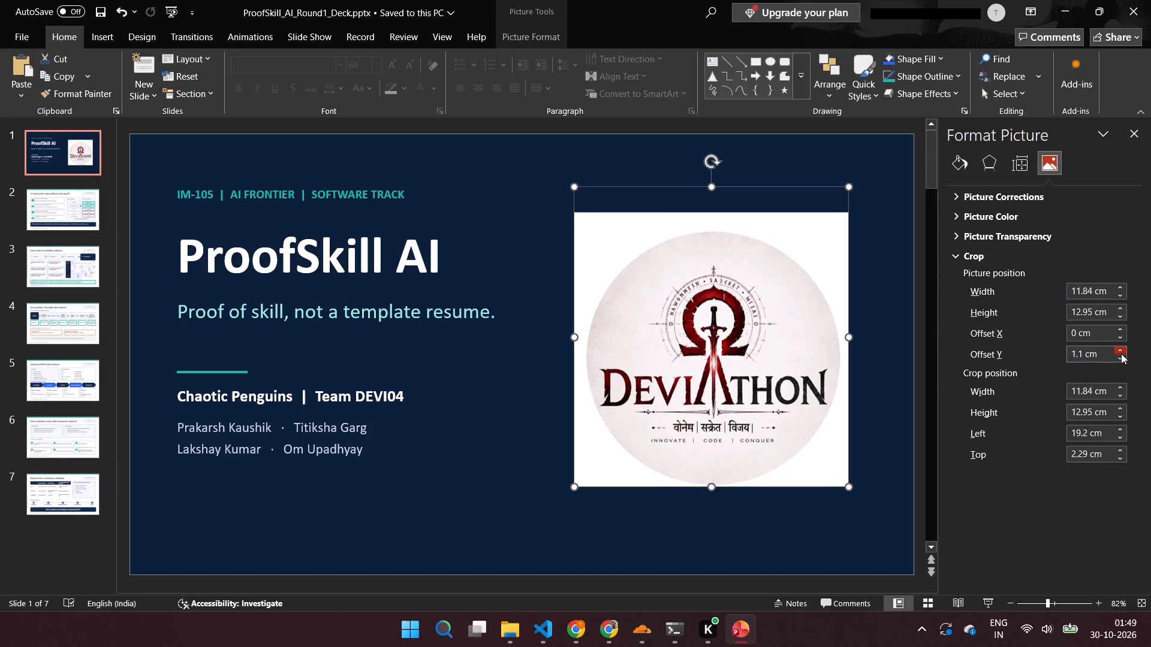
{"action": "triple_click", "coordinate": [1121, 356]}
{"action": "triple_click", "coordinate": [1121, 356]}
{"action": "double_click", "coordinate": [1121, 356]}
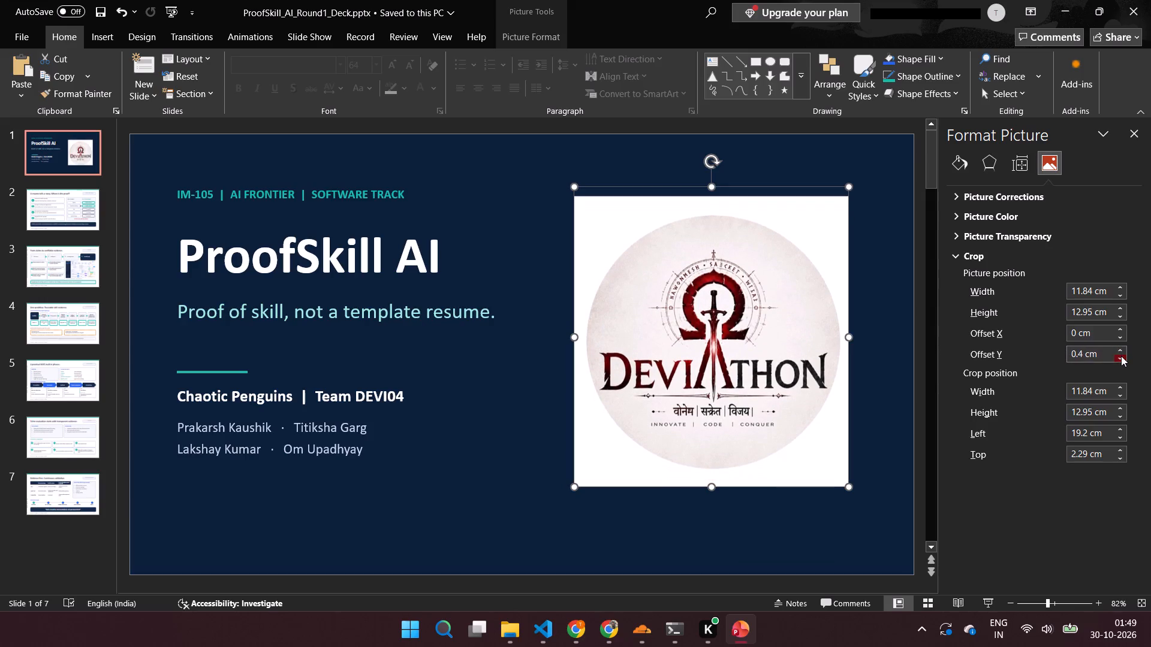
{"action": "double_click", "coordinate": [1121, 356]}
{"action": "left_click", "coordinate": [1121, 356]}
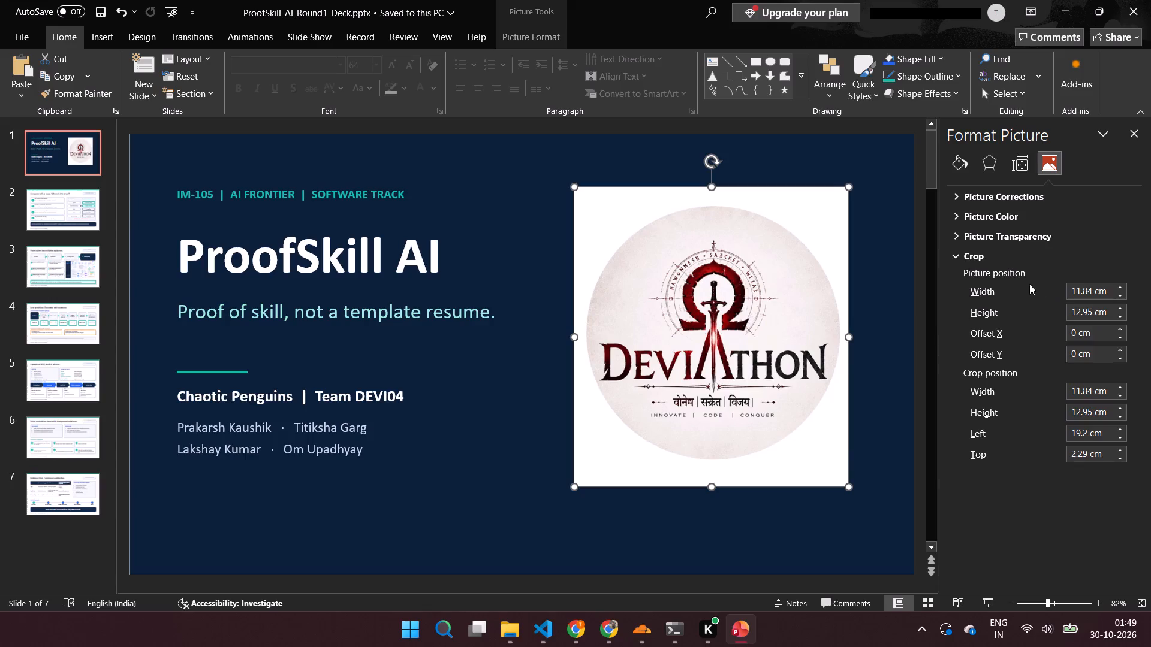
Examine the Deviathon logo's effects, size, position and text box formatting options.
{"action": "left_click_drag", "start_coordinate": [951, 163], "coordinate": [957, 163]}
{"action": "left_click_drag", "start_coordinate": [1006, 167], "coordinate": [995, 165]}
{"action": "left_click", "coordinate": [995, 165]}
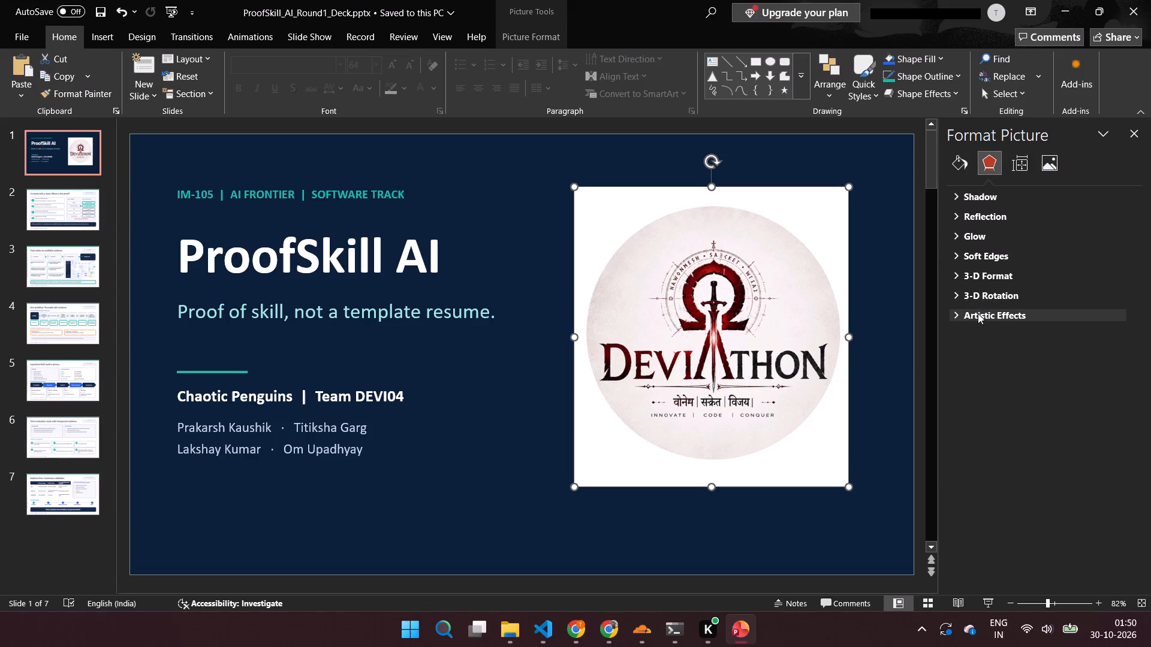
{"action": "left_click", "coordinate": [1023, 164]}
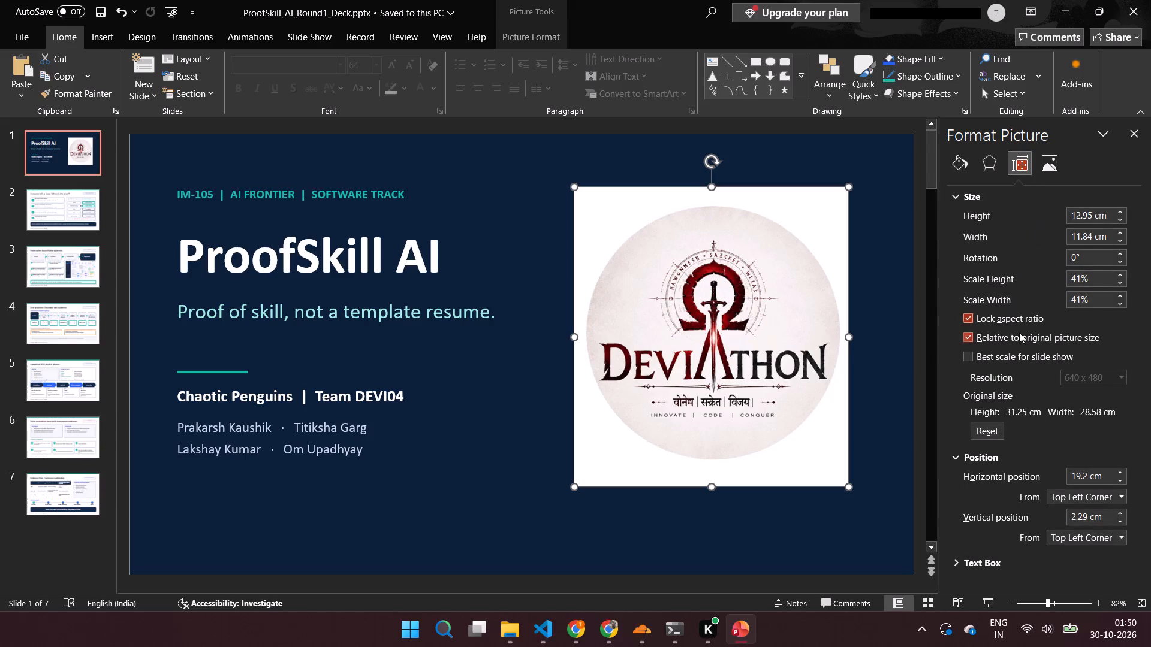
{"action": "scroll", "coordinate": [1007, 416], "scroll_direction": "down", "scroll_amount": 2}
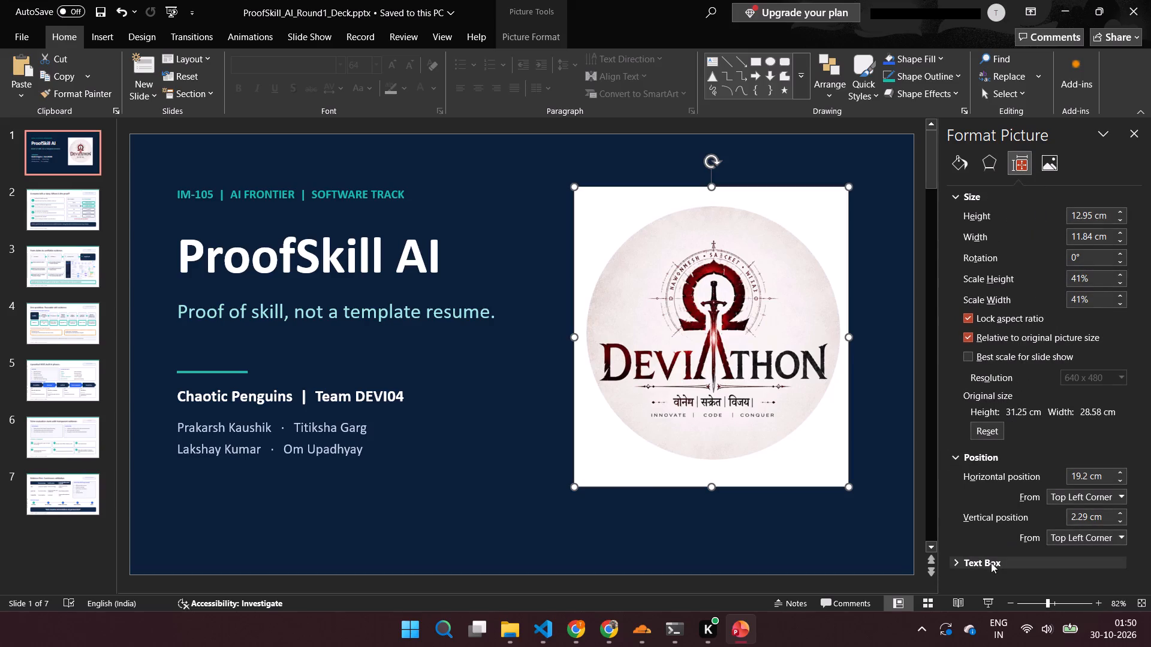
{"action": "left_click", "coordinate": [991, 563]}
{"action": "scroll", "coordinate": [991, 563], "scroll_direction": "down", "scroll_amount": 4}
{"action": "scroll", "coordinate": [991, 563], "scroll_direction": "up", "scroll_amount": 4}
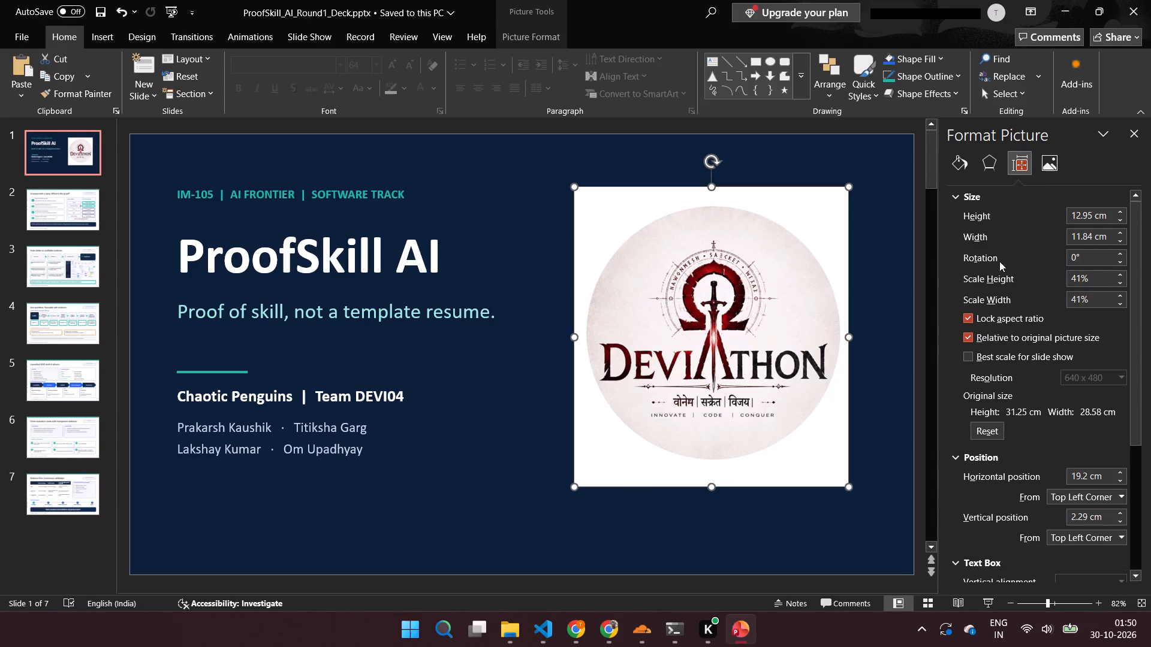
{"action": "scroll", "coordinate": [1042, 231], "scroll_direction": "up", "scroll_amount": 3}
Examine the Deviathon logo's transparency, correction and colour options.
{"action": "left_click", "coordinate": [1042, 152]}
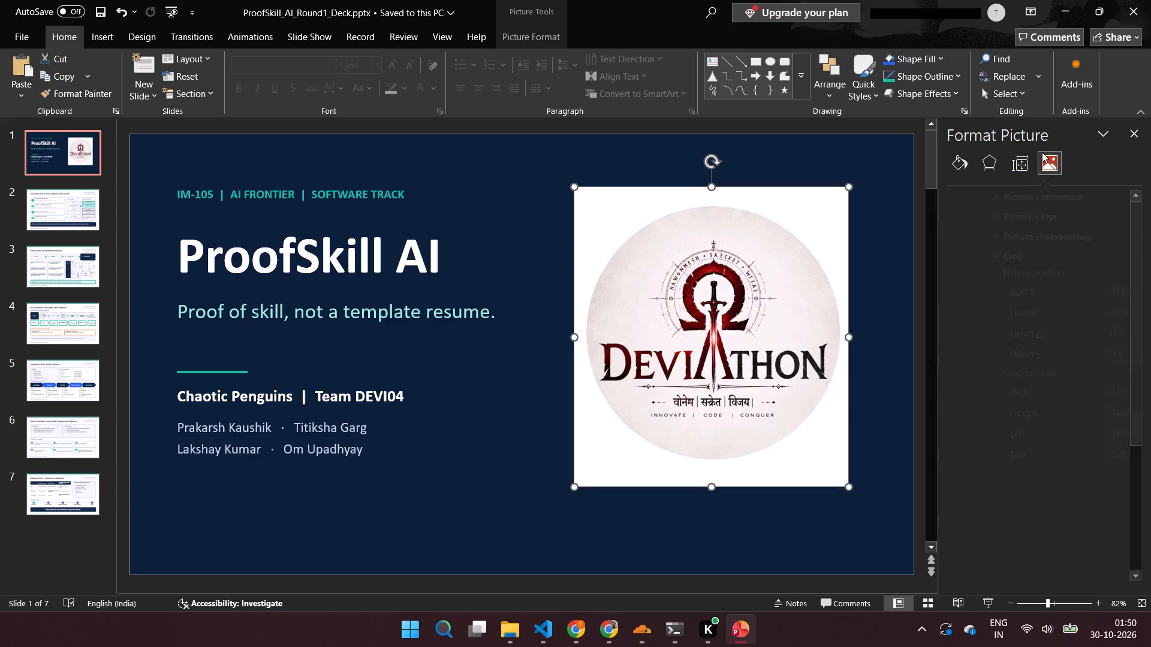
{"action": "left_click", "coordinate": [1031, 233]}
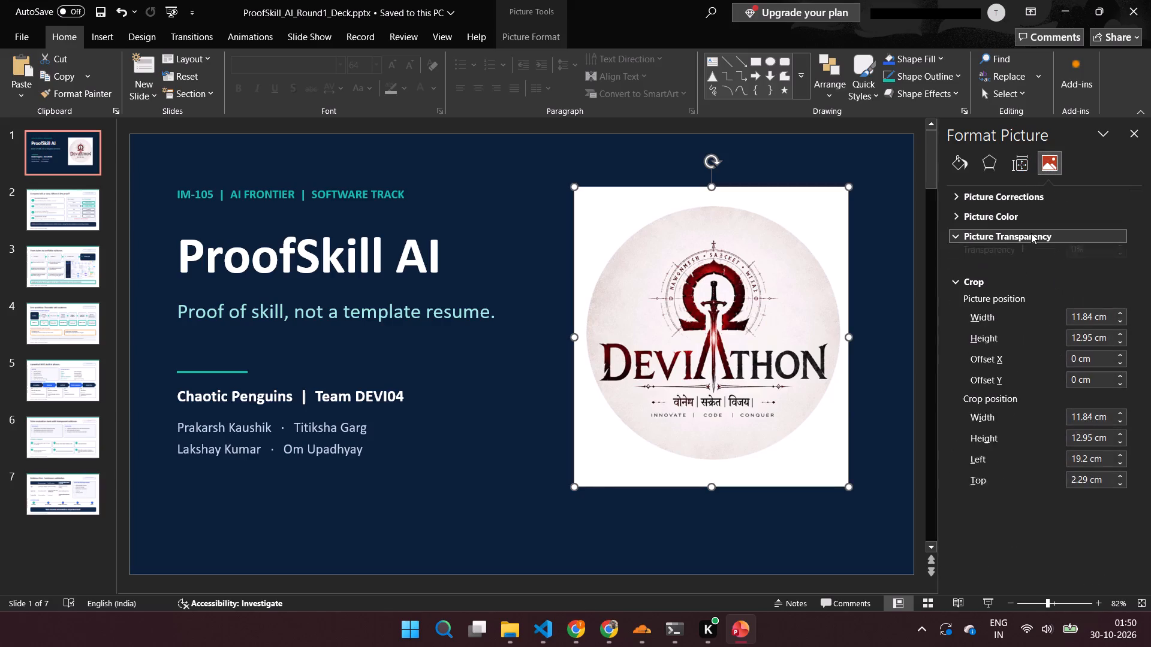
{"action": "left_click", "coordinate": [1005, 202]}
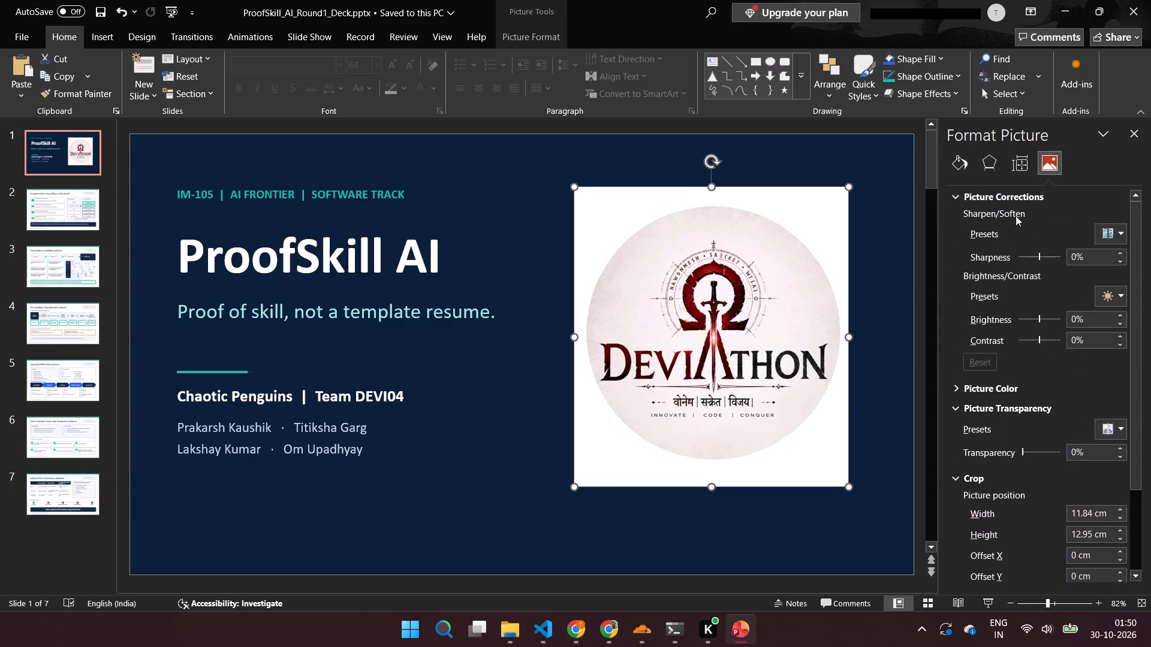
{"action": "left_click", "coordinate": [1023, 392]}
{"action": "scroll", "coordinate": [1023, 392], "scroll_direction": "down", "scroll_amount": 1}
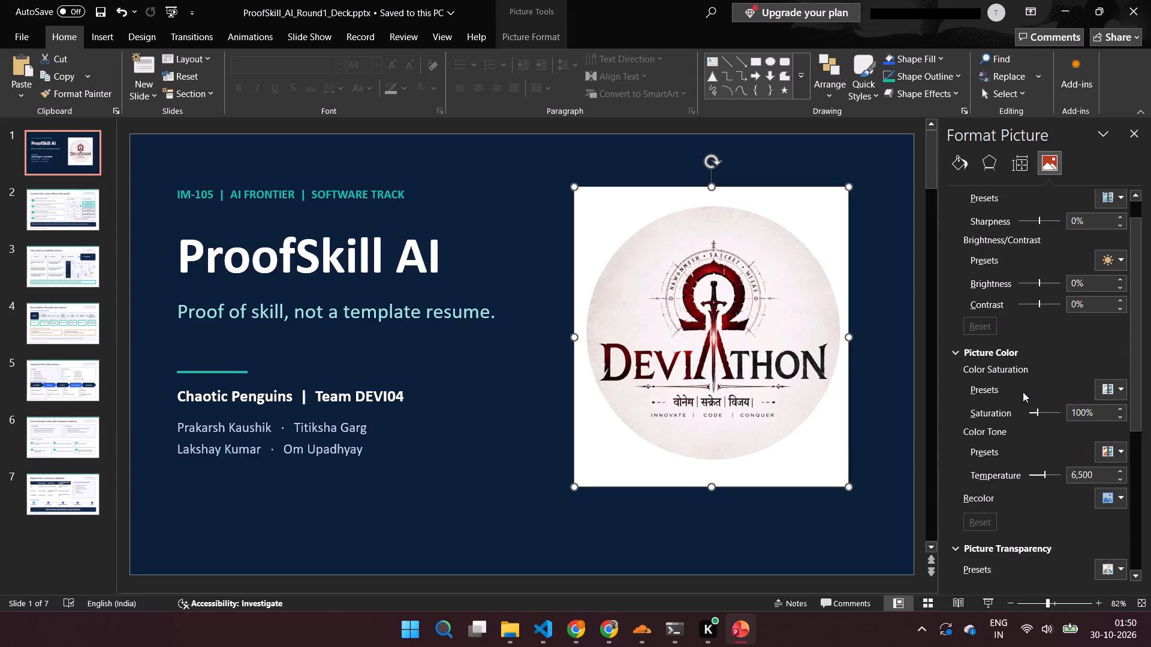
Examine the remaining picture formatting options for the Deviathon logo, including transparency, and deselect the logo.
{"action": "scroll", "coordinate": [1023, 392], "scroll_direction": "down", "scroll_amount": 9}
{"action": "left_click", "coordinate": [561, 325]}
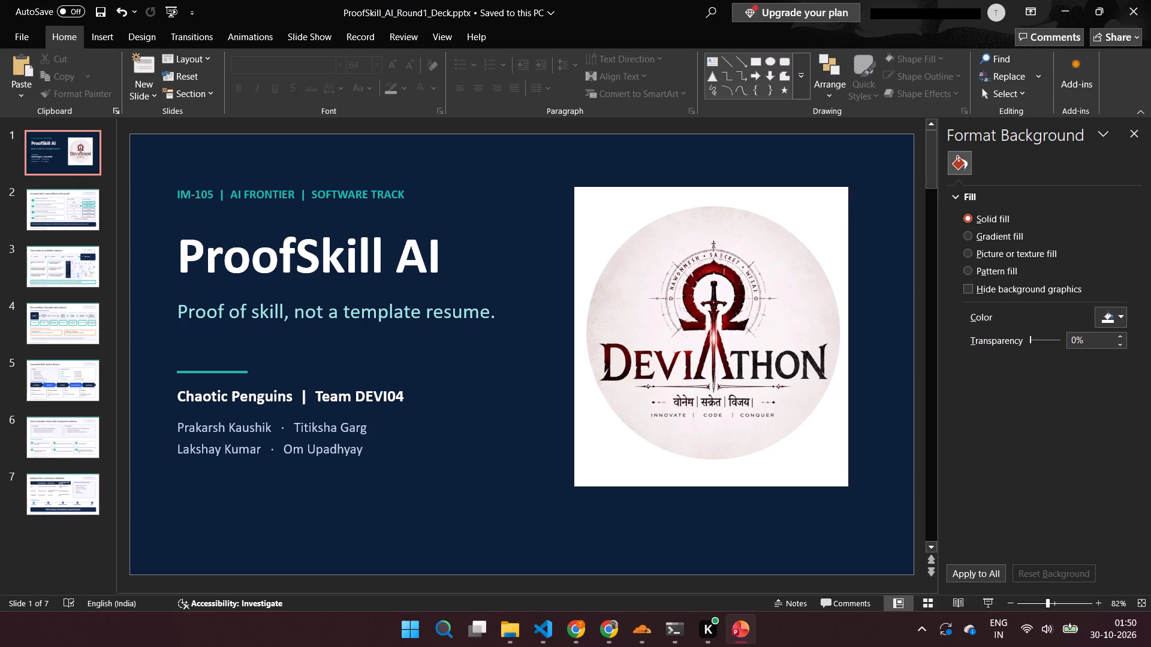
Switch to Google Chrome and open canva.com in a new tab.
{"action": "left_click", "coordinate": [597, 622]}
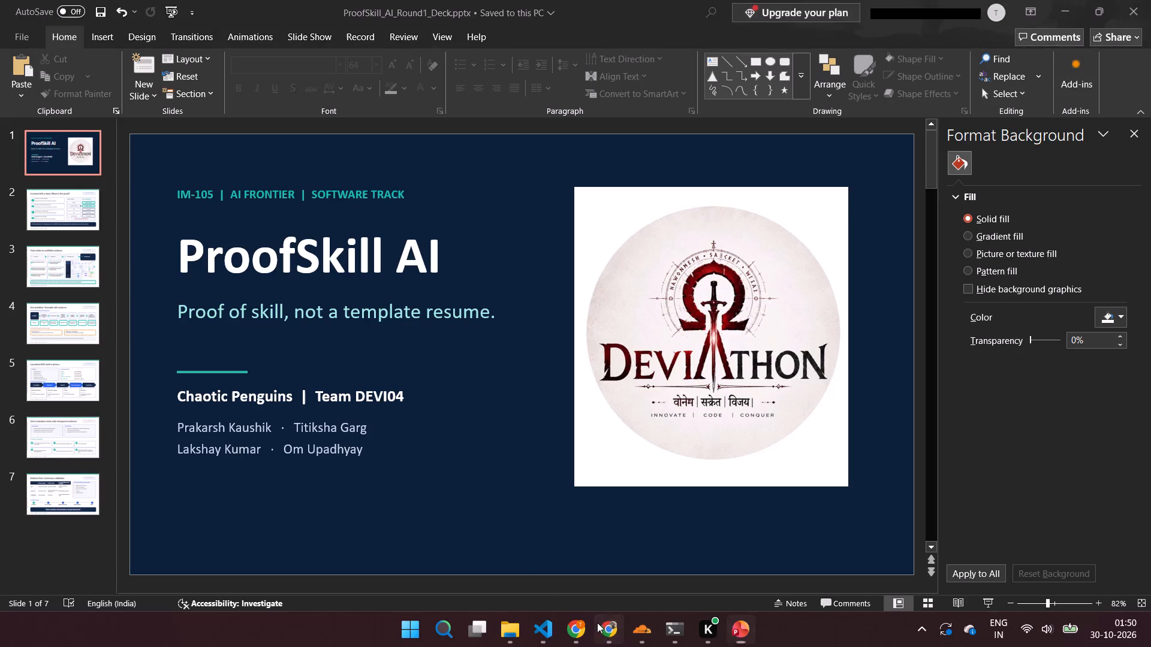
{"action": "left_click", "coordinate": [897, 5]}
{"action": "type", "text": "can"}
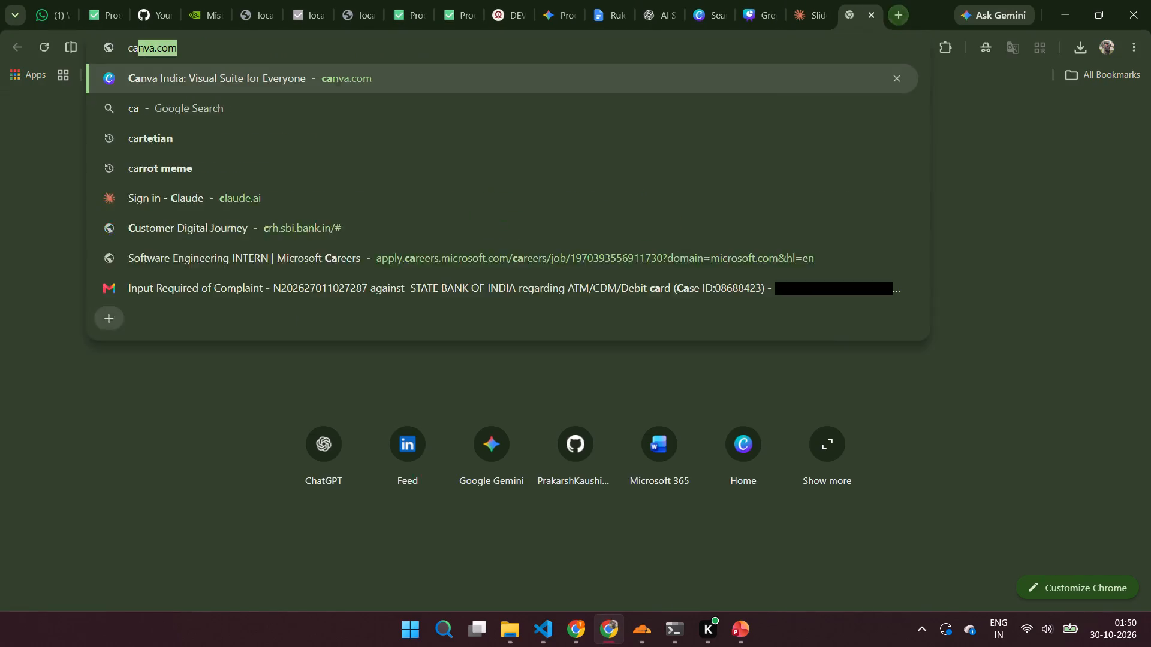
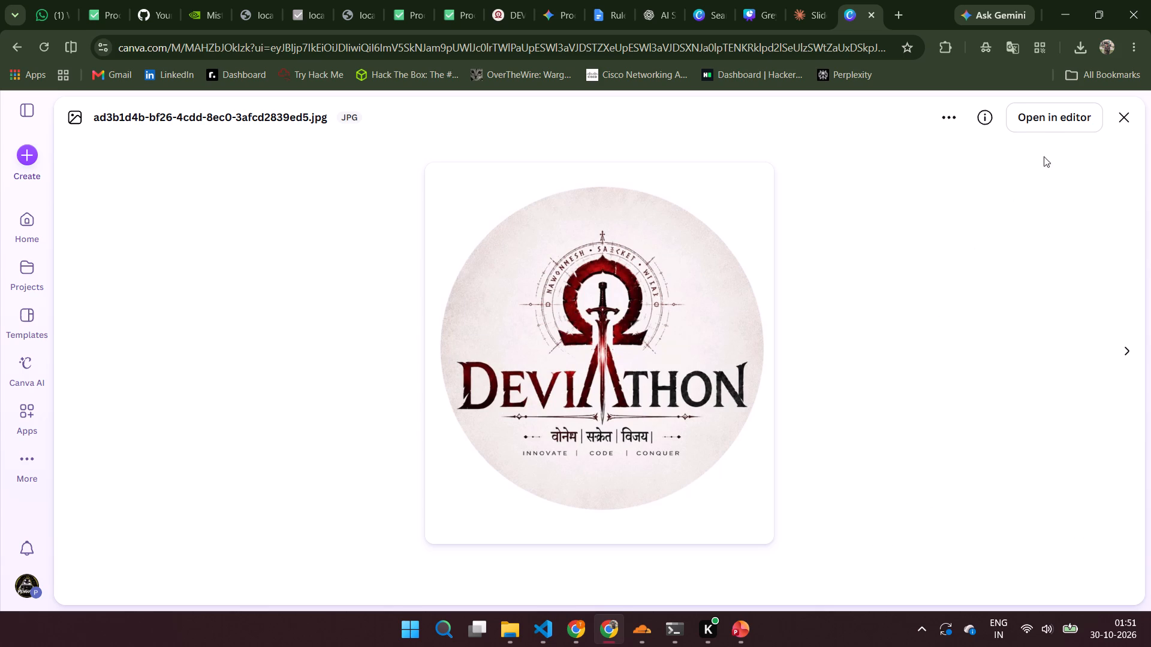
Open the uploaded Deviathon logo JPG as an editable design in the Canva editor.
{"action": "left_click", "coordinate": [1048, 123]}
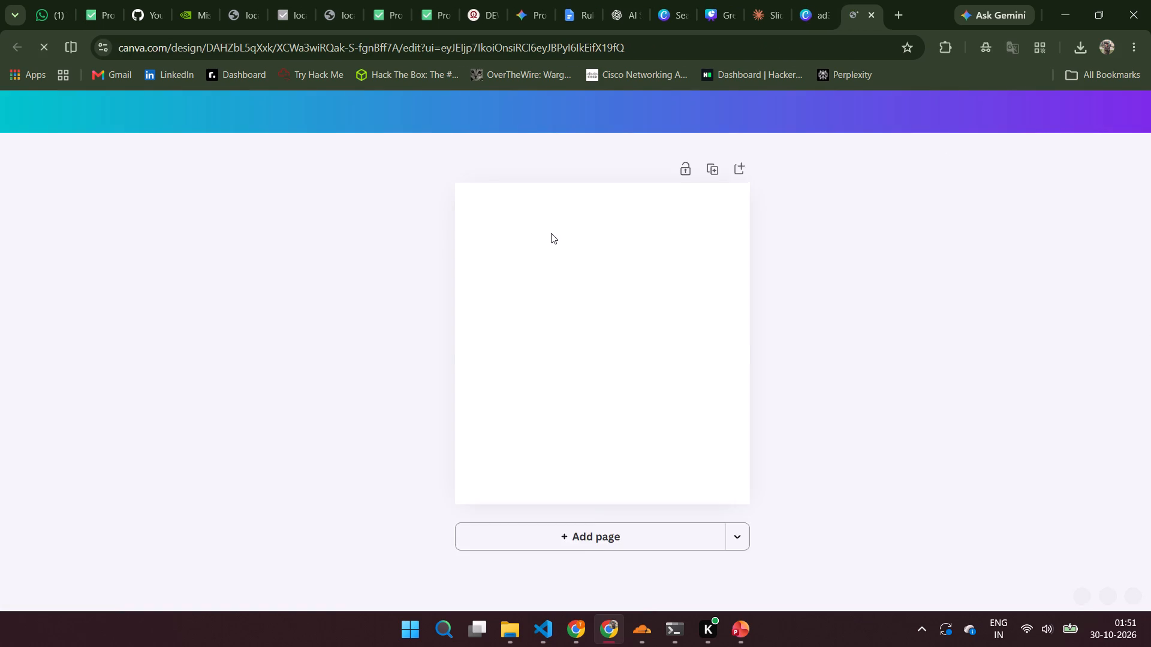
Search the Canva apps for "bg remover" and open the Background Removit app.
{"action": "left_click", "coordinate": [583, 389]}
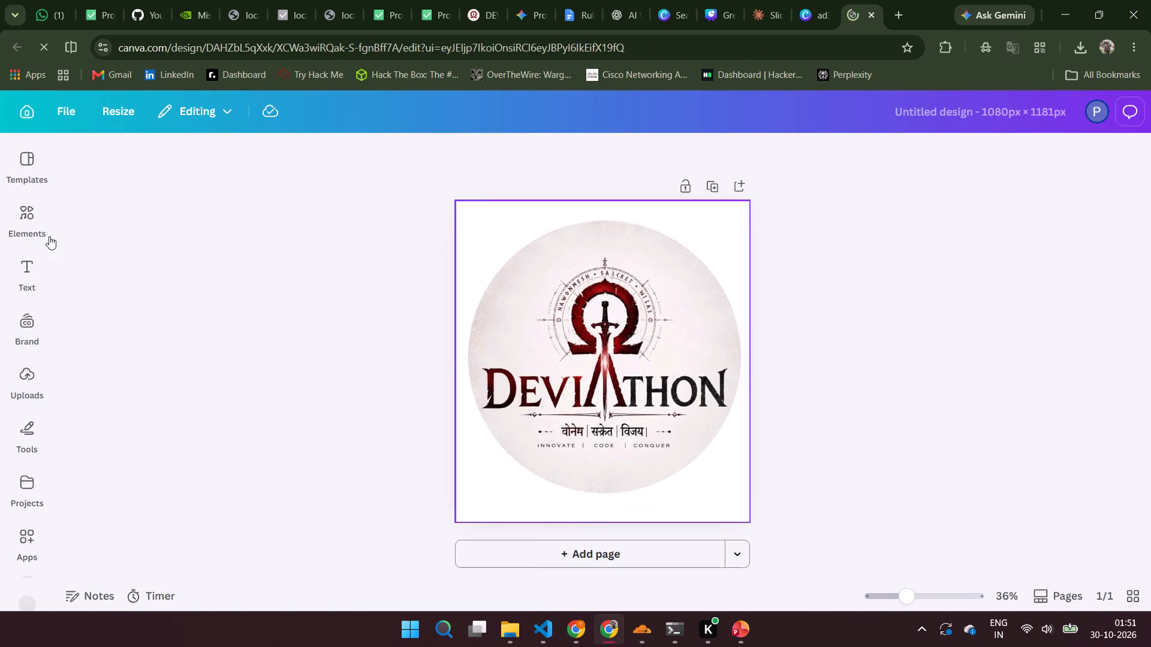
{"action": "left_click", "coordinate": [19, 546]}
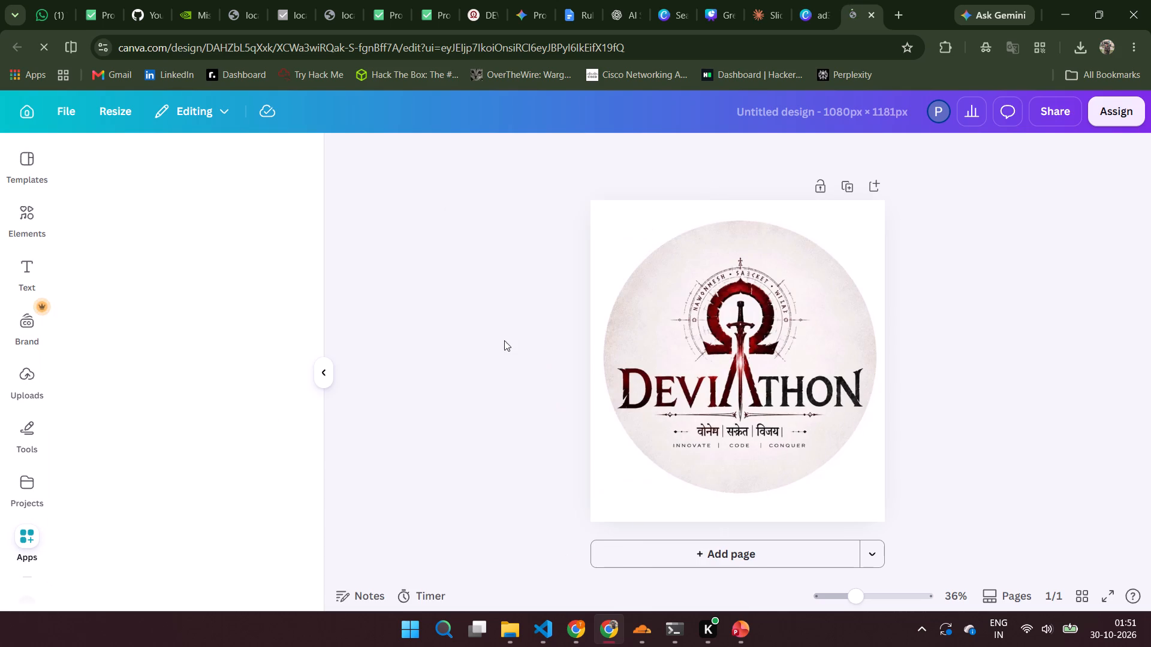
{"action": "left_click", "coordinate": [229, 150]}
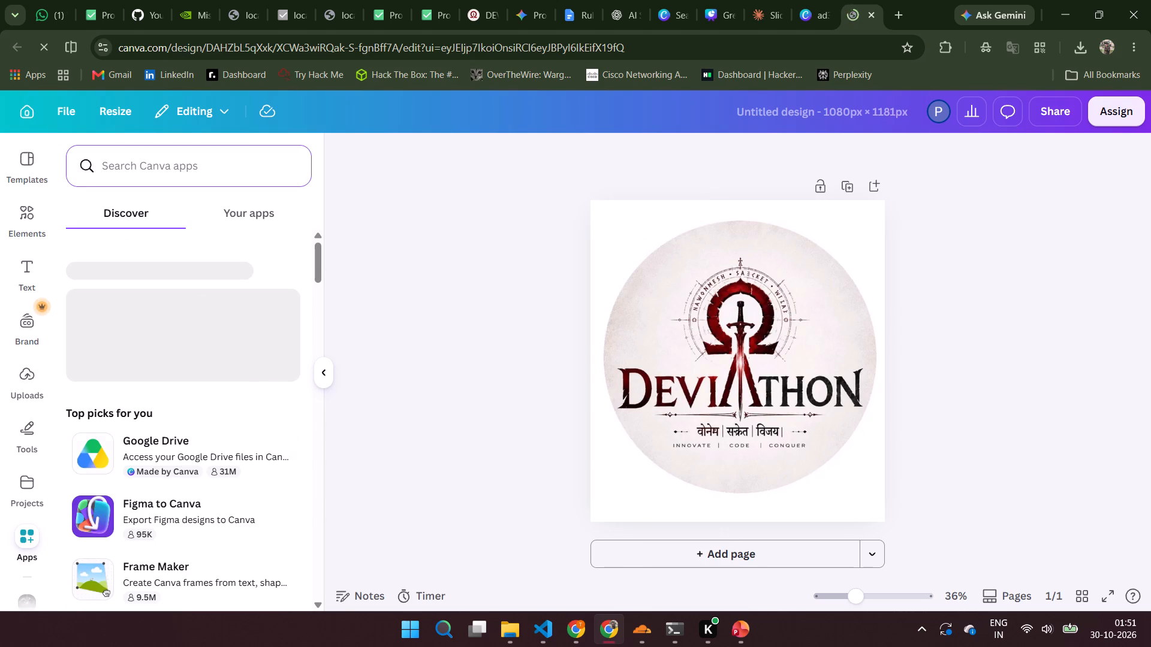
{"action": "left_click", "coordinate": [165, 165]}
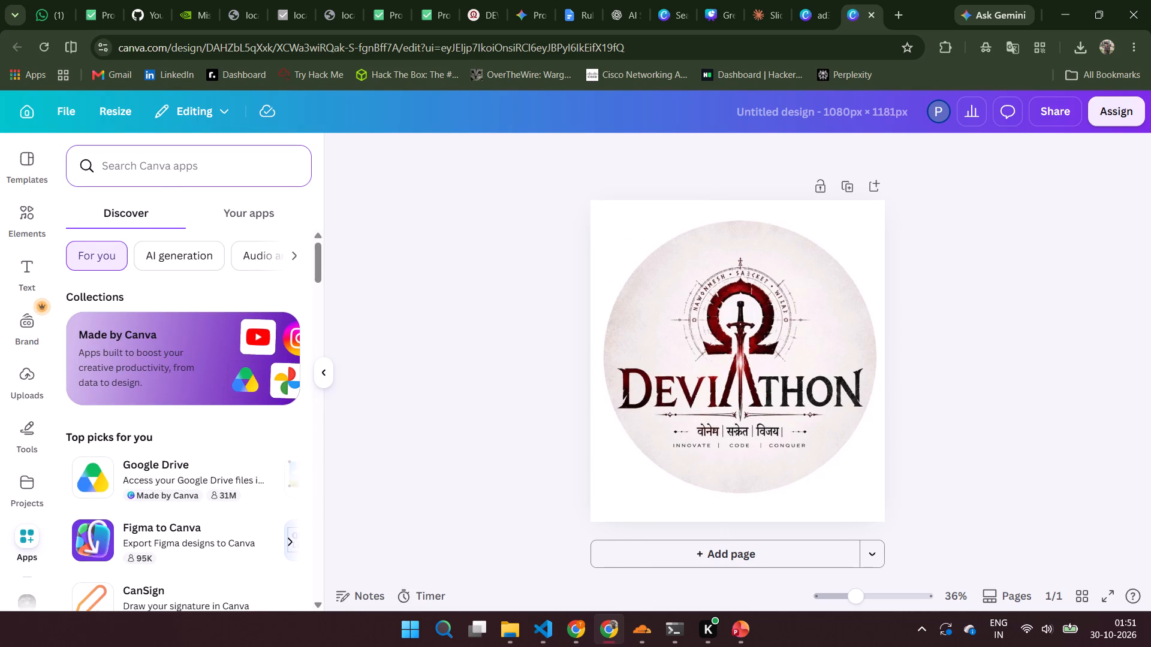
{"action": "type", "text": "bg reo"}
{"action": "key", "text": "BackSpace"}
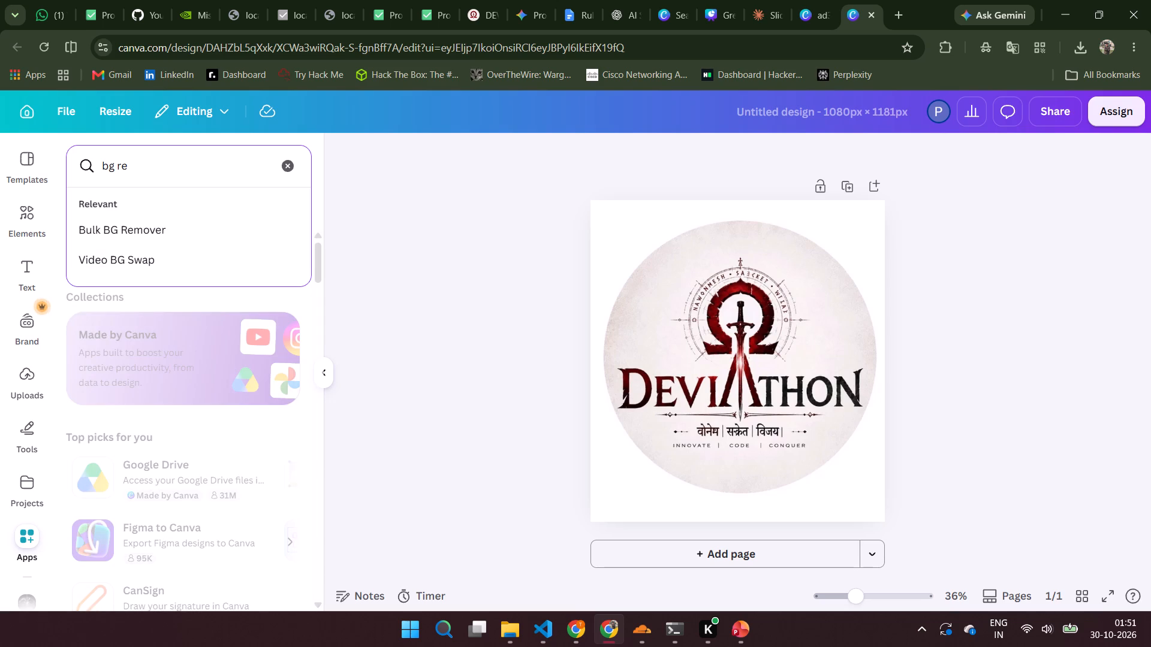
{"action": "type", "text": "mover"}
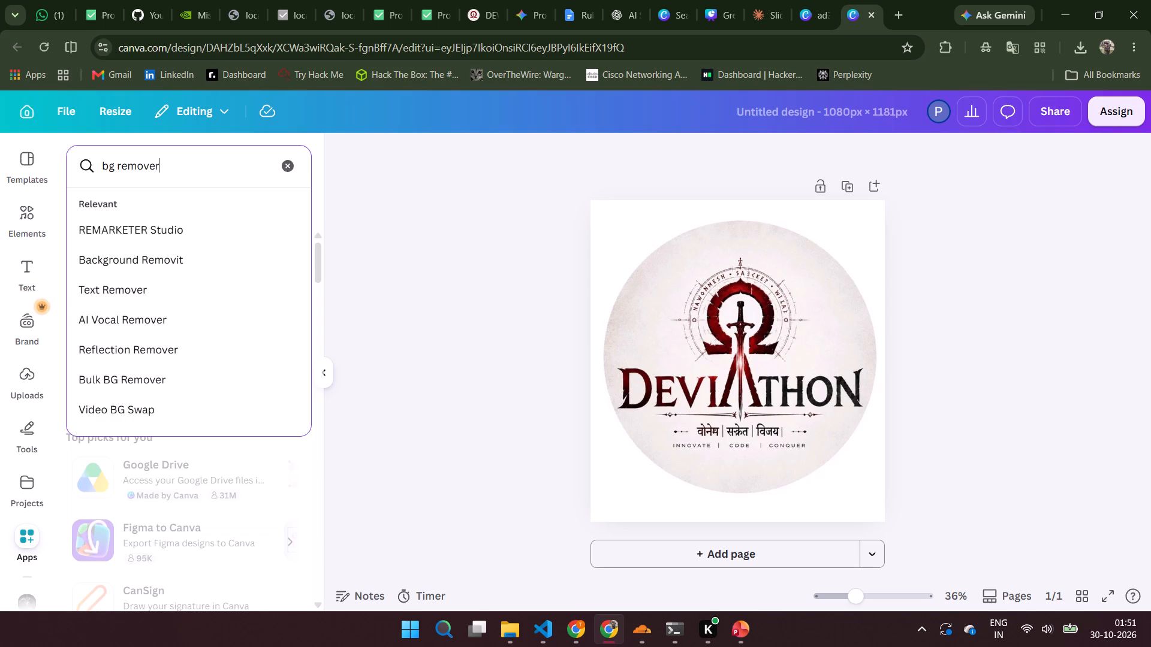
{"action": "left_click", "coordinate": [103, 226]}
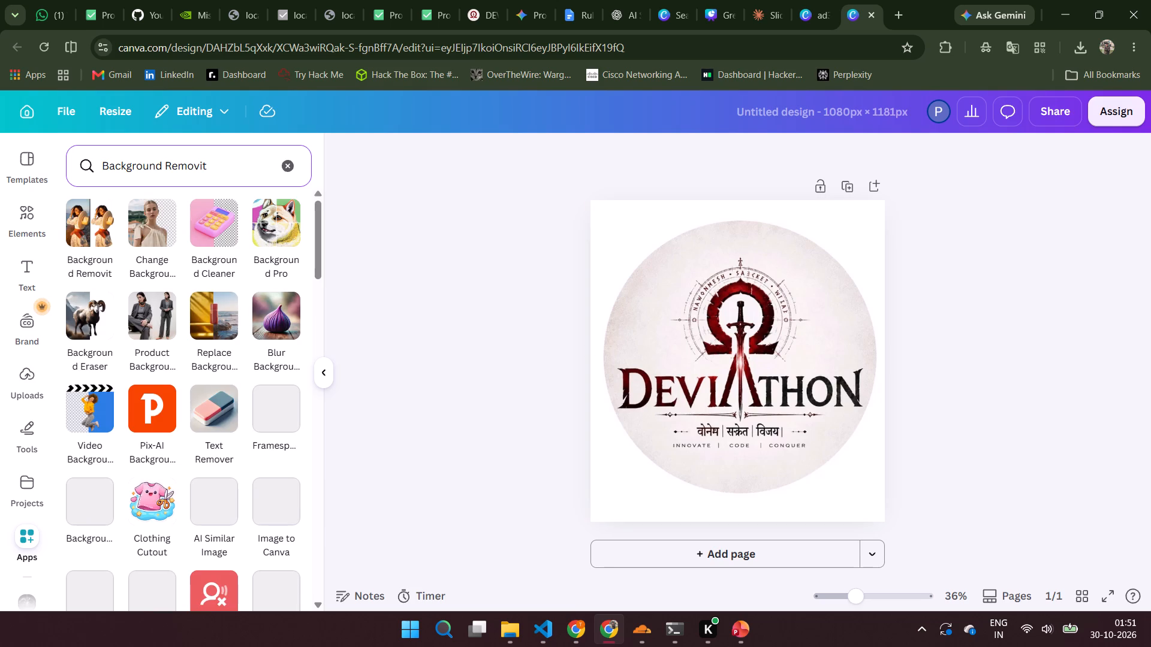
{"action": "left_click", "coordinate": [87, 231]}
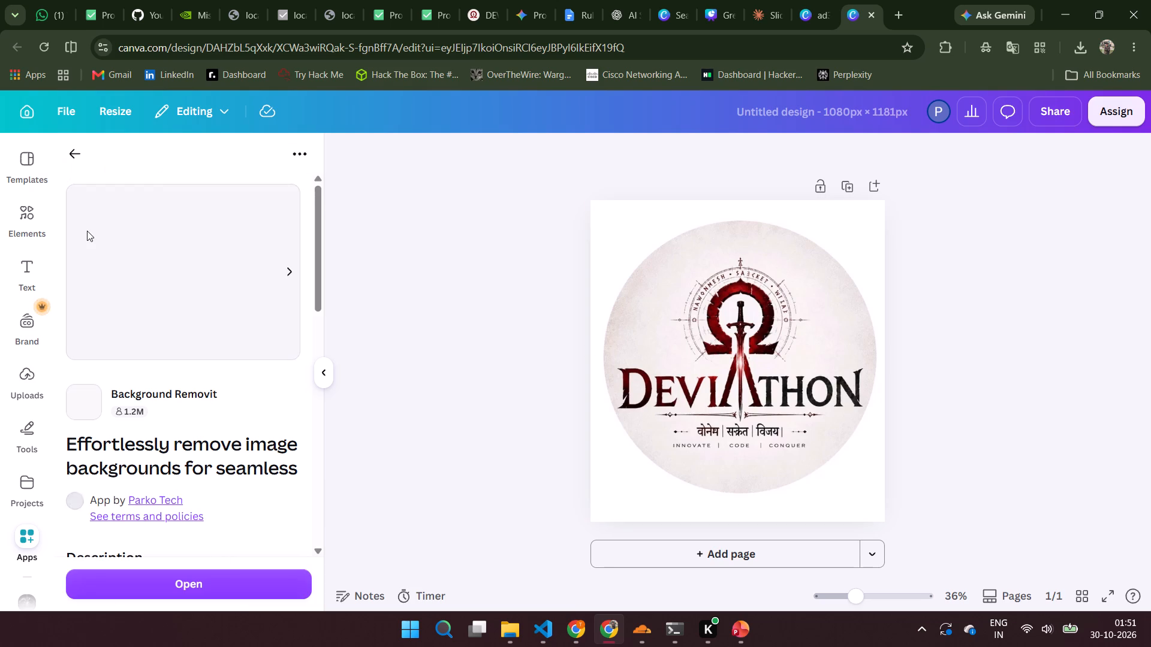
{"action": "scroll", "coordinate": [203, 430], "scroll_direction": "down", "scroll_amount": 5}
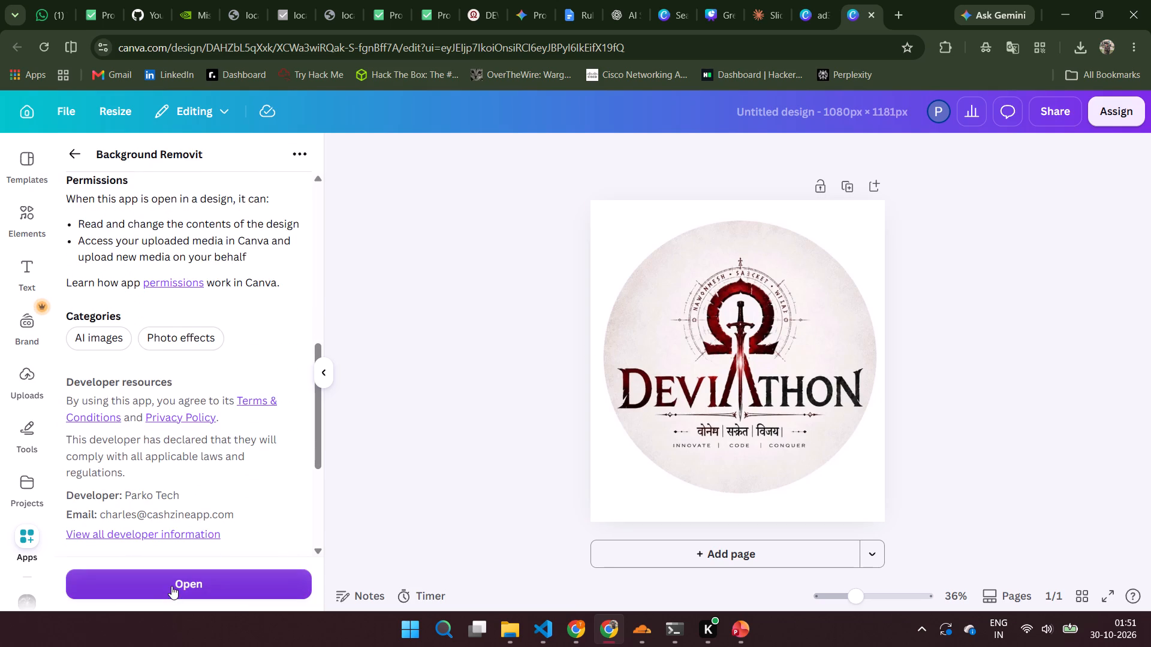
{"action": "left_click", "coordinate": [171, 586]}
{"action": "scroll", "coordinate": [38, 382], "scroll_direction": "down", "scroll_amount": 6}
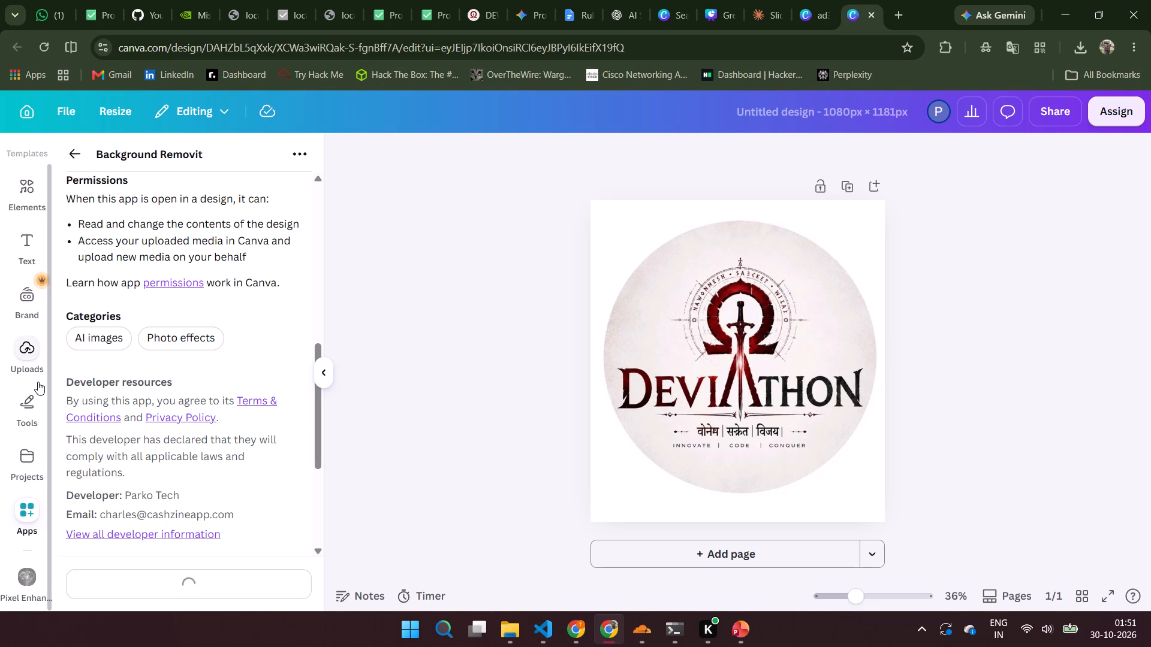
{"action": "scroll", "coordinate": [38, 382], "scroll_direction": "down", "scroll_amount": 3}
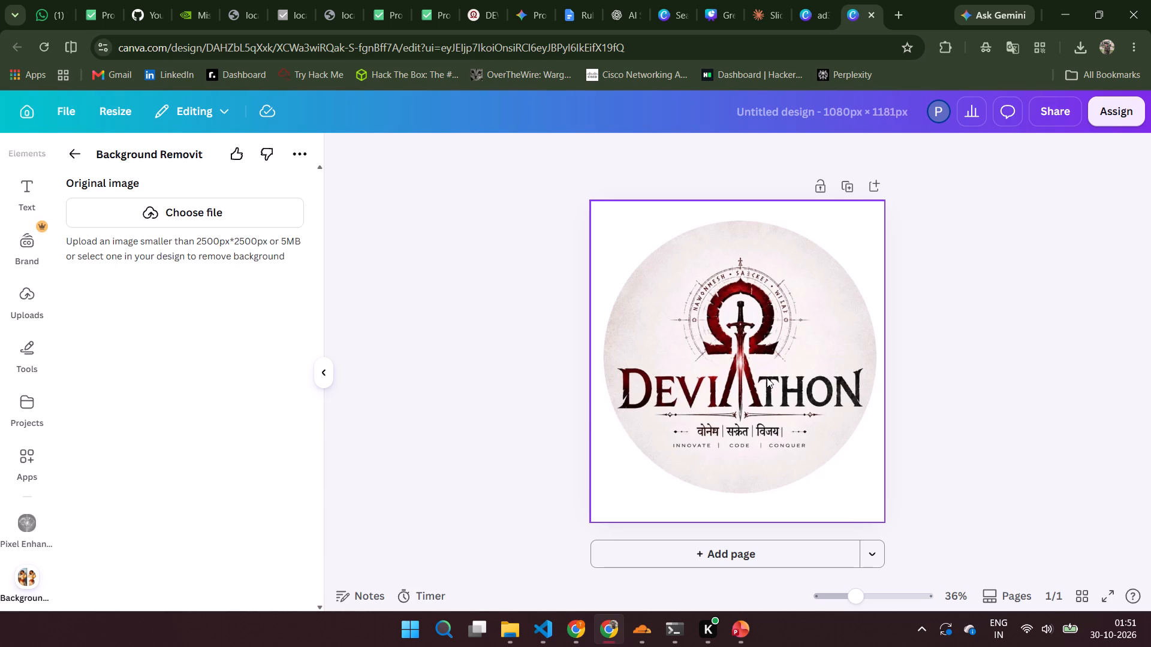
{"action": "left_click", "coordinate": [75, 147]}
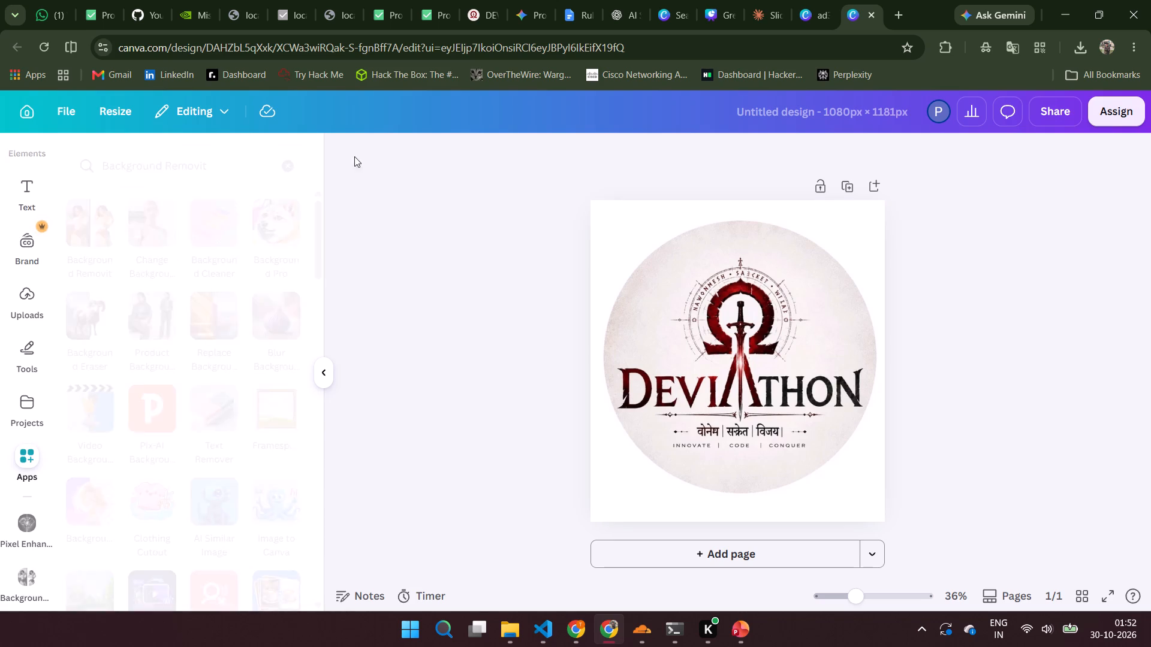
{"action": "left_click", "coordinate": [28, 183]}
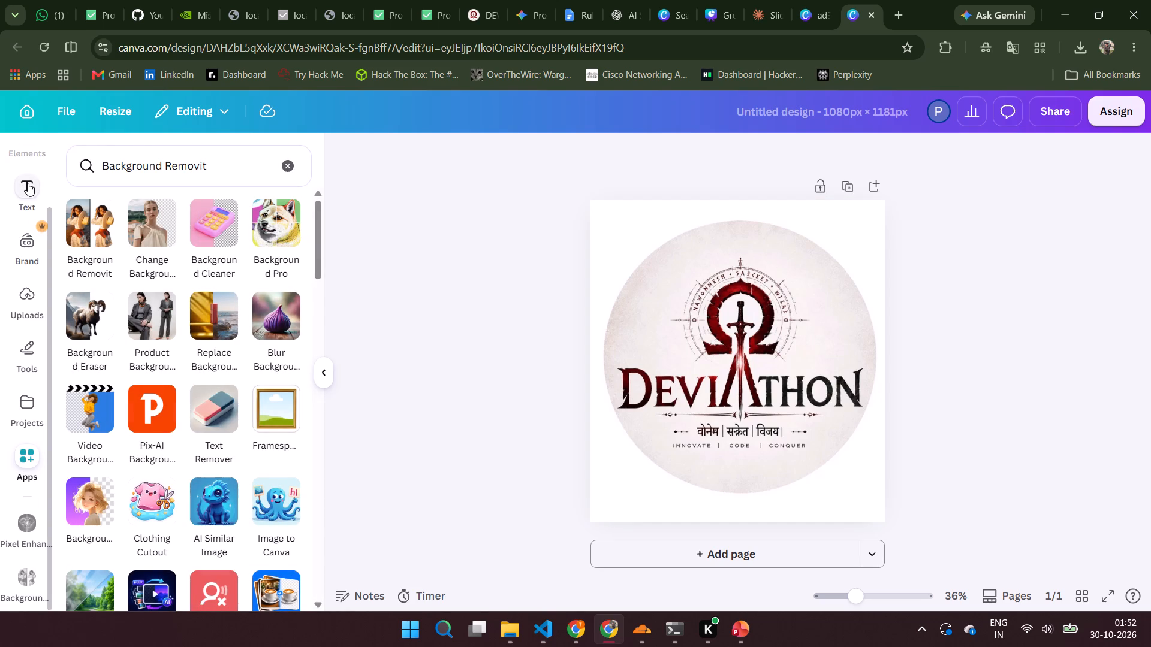
Remove the background of the Deviathon logo image on the page with BG Remover.
{"action": "left_click", "coordinate": [475, 208]}
{"action": "left_click", "coordinate": [770, 301]}
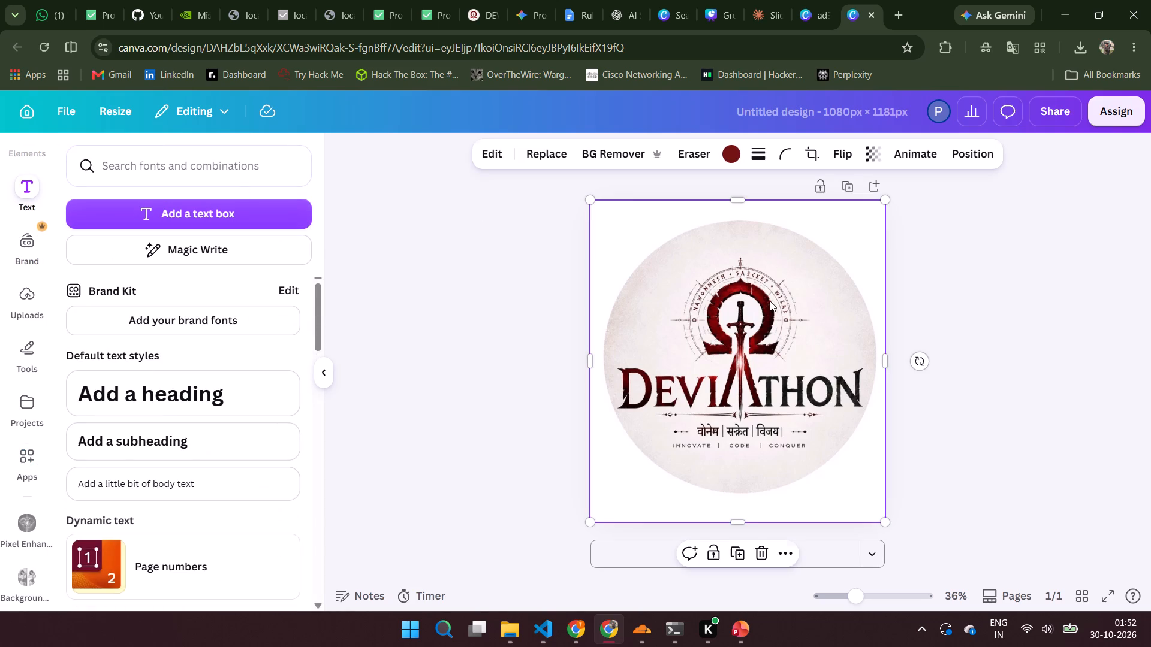
{"action": "left_click", "coordinate": [614, 156]}
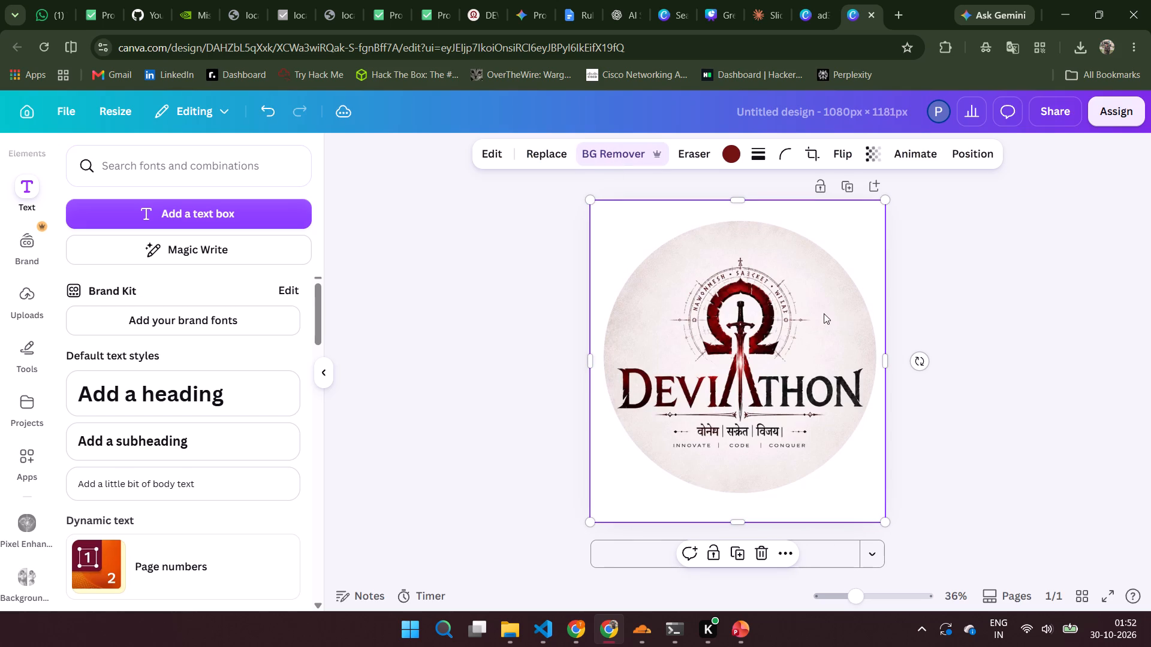
{"action": "left_click", "coordinate": [660, 361]}
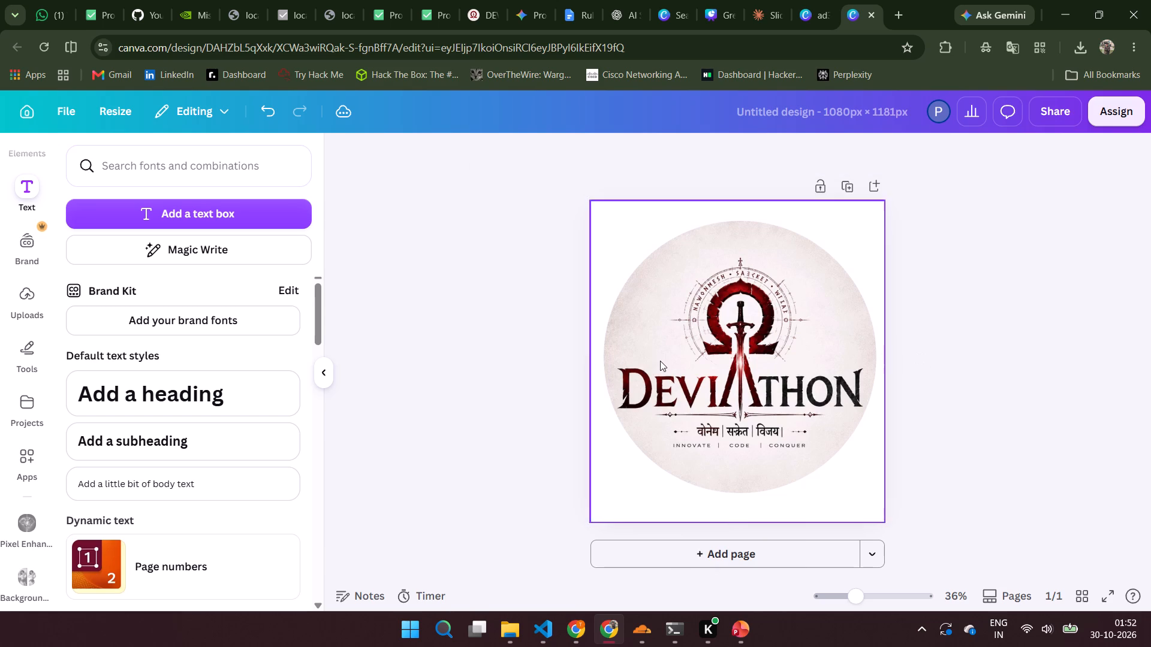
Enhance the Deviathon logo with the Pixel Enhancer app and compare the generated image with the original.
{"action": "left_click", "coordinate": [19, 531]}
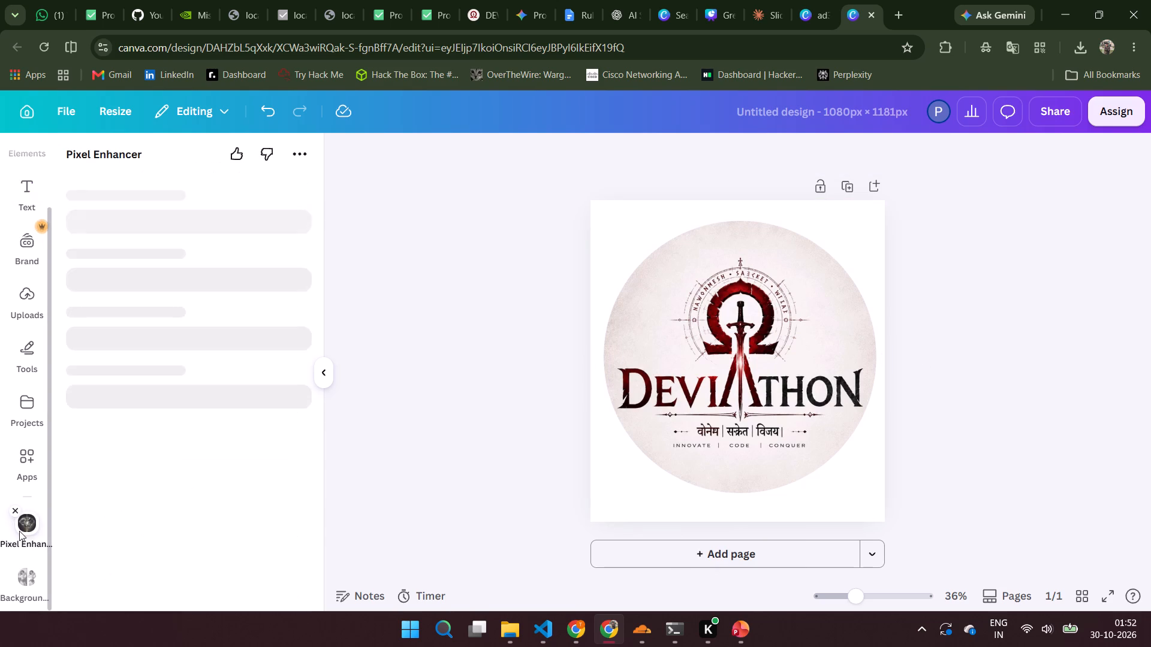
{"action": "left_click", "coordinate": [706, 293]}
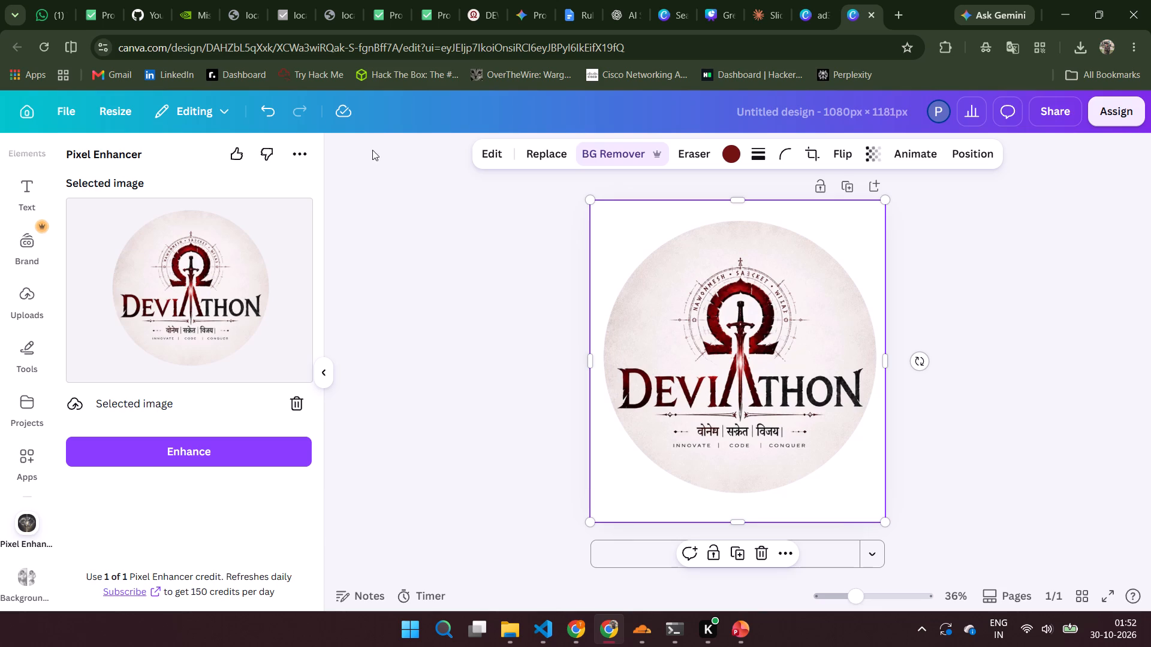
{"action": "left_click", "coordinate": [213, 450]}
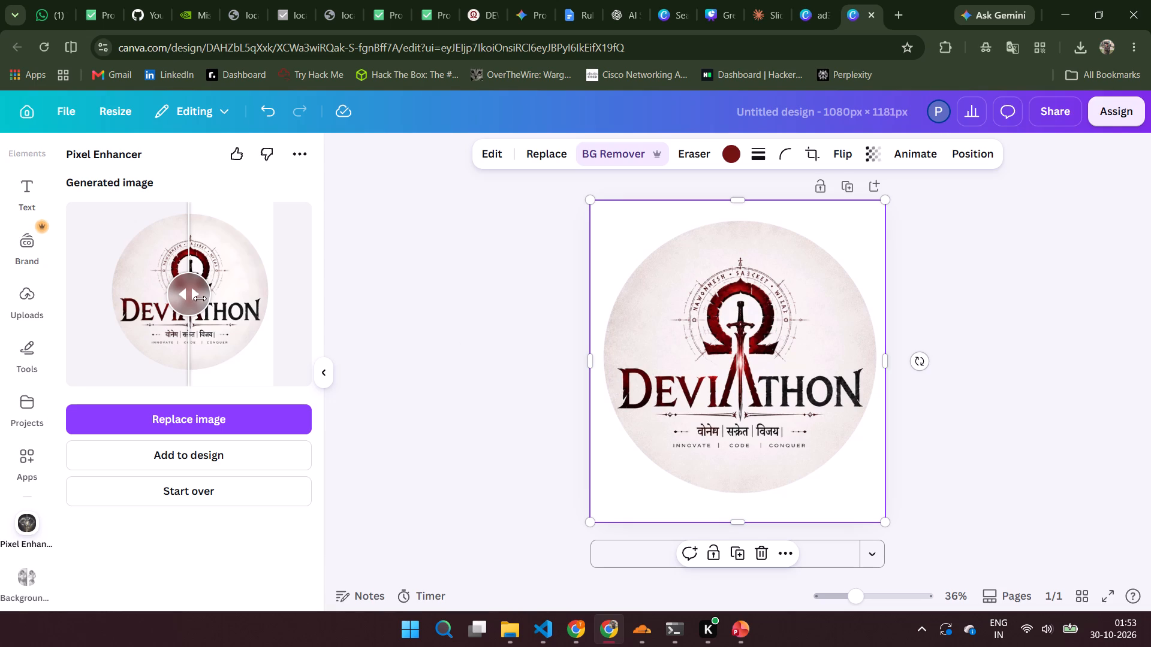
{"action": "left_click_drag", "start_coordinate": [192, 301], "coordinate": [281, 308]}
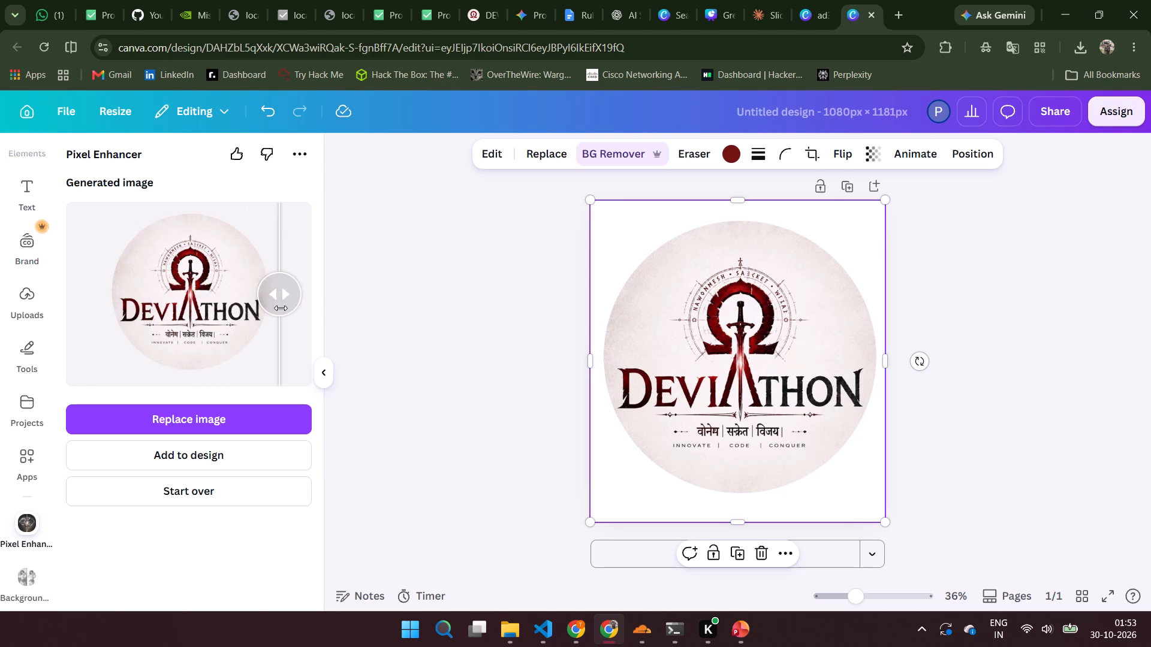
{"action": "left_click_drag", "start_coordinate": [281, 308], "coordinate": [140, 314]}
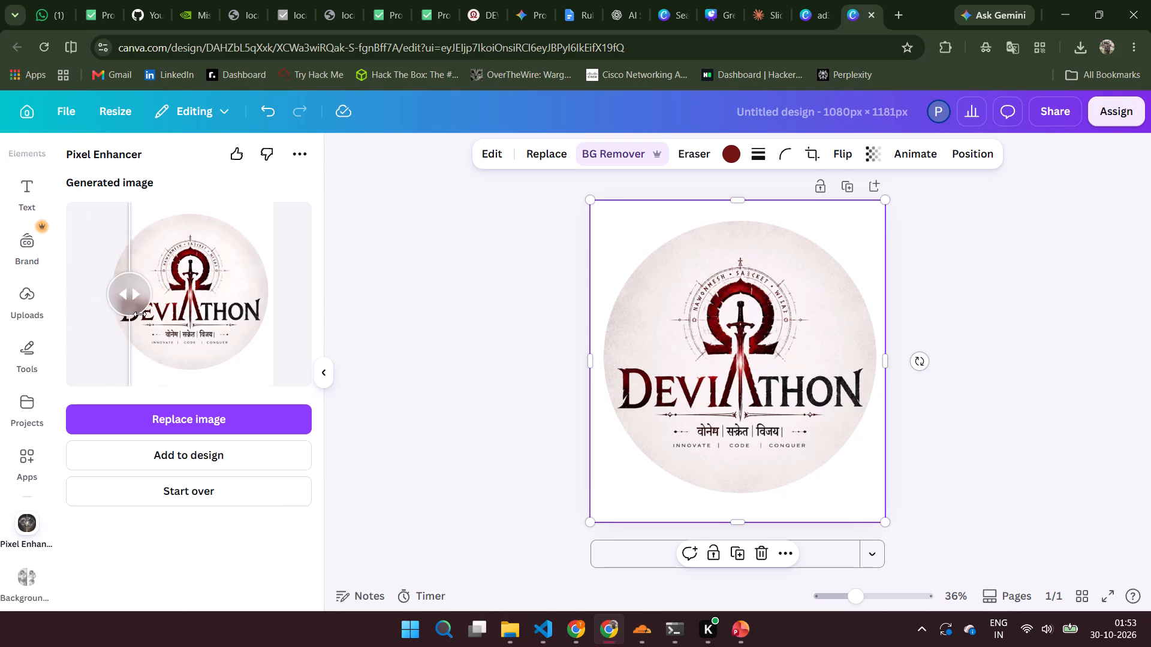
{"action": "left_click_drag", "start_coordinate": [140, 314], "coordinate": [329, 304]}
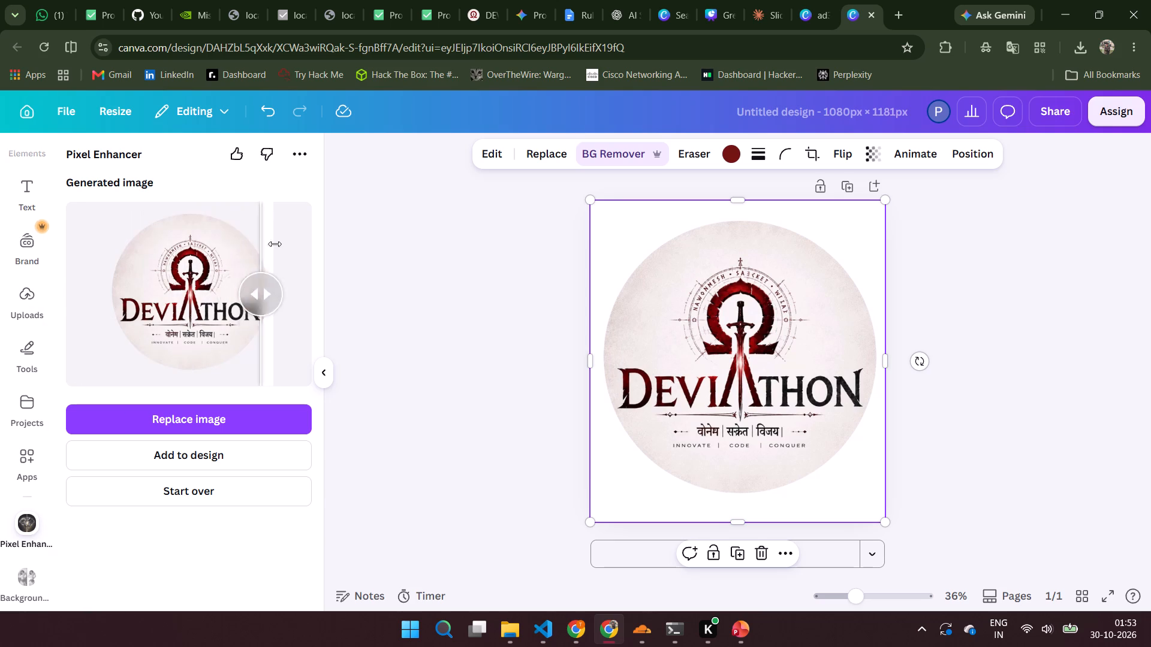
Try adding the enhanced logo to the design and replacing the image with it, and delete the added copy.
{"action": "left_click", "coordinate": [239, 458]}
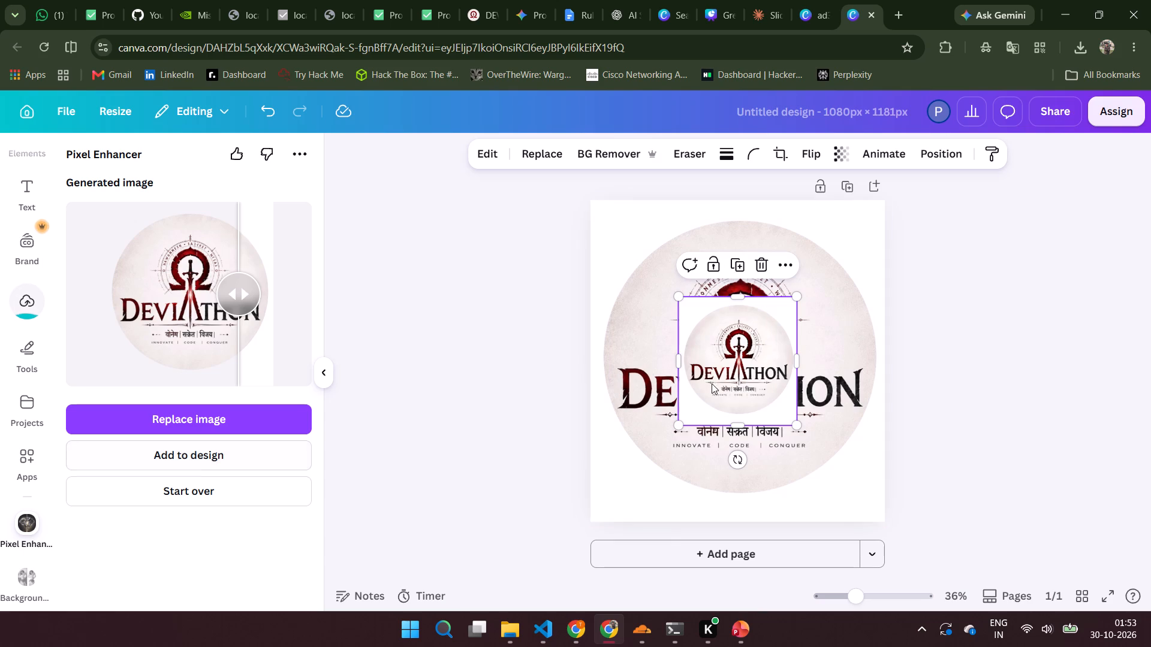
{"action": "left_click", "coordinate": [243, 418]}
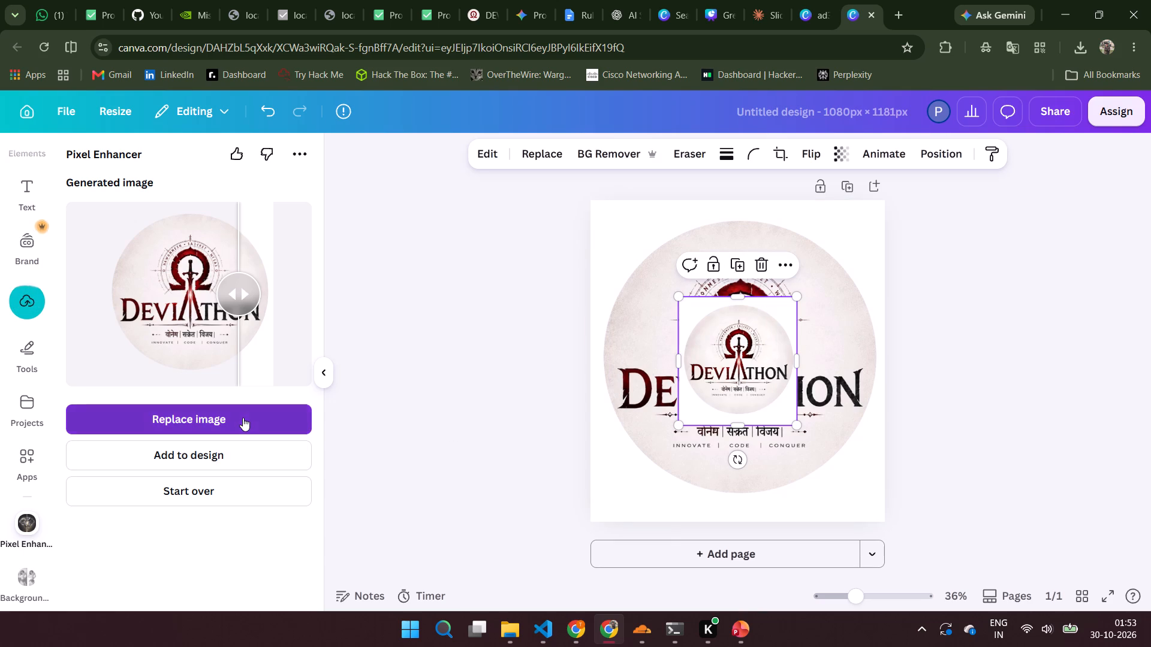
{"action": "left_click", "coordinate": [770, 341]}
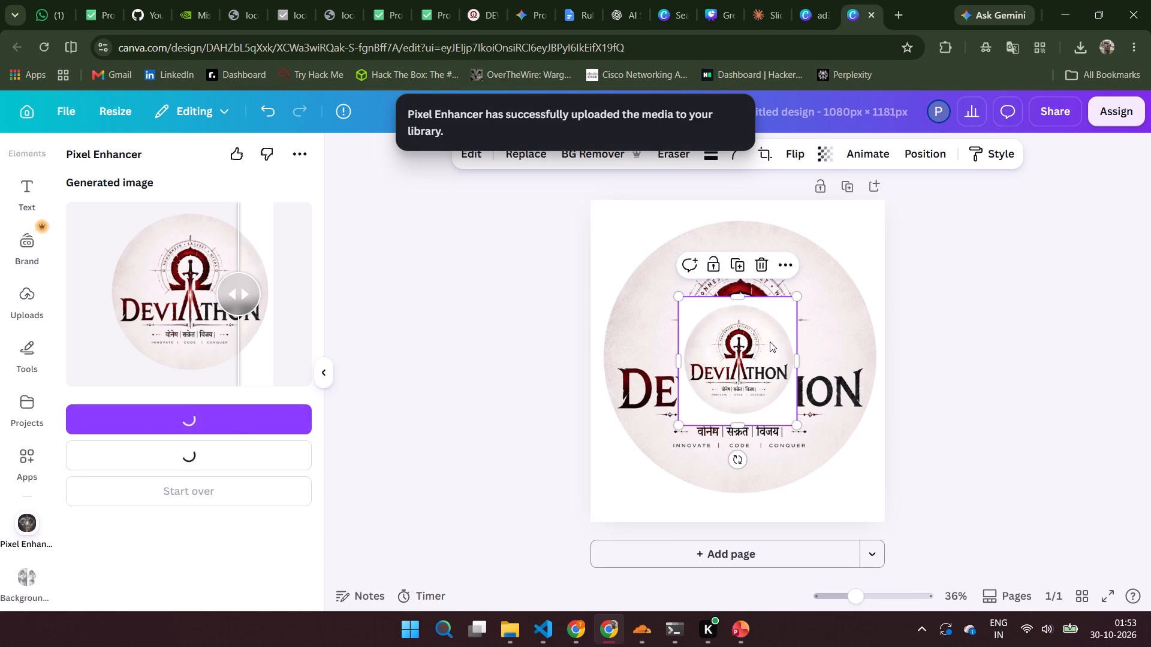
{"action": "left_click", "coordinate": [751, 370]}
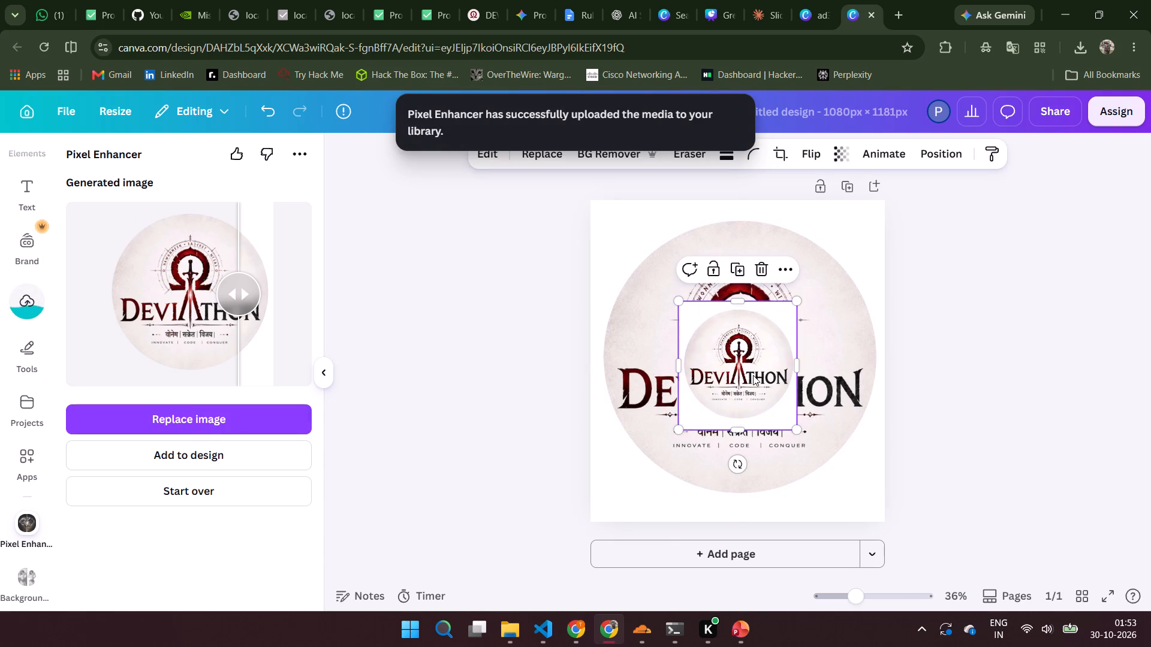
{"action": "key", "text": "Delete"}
Open the Deviathon logo in the Pixel Eraser to check its transparent areas, and return to the design.
{"action": "left_click", "coordinate": [781, 367]}
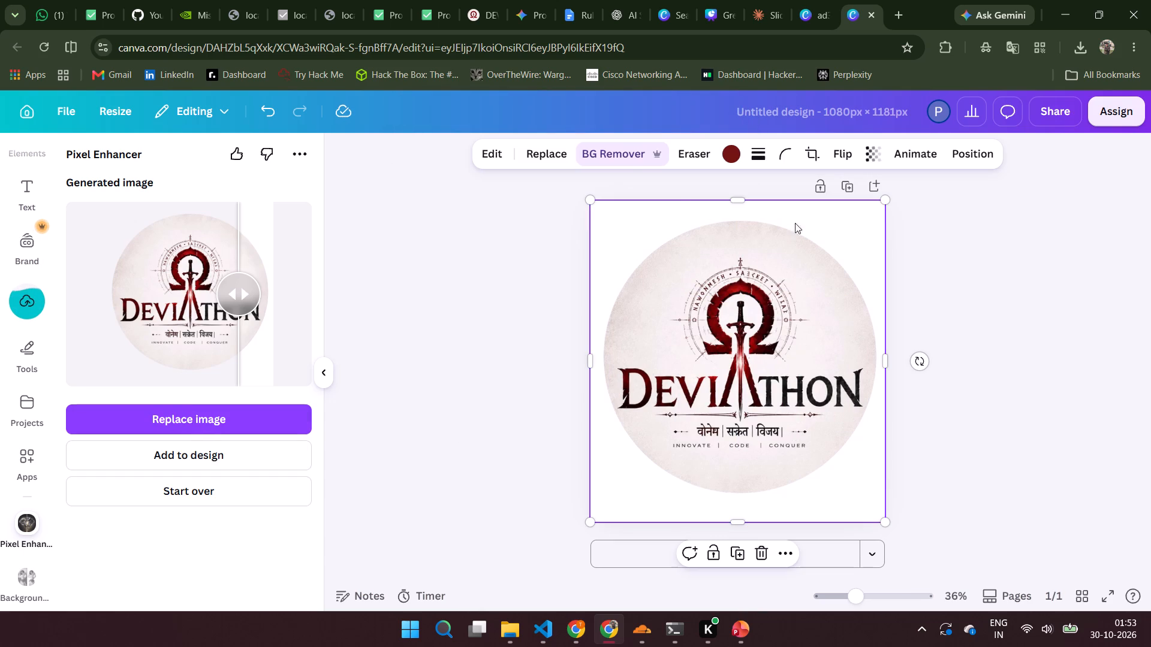
{"action": "left_click", "coordinate": [636, 162]}
{"action": "left_click", "coordinate": [636, 162]}
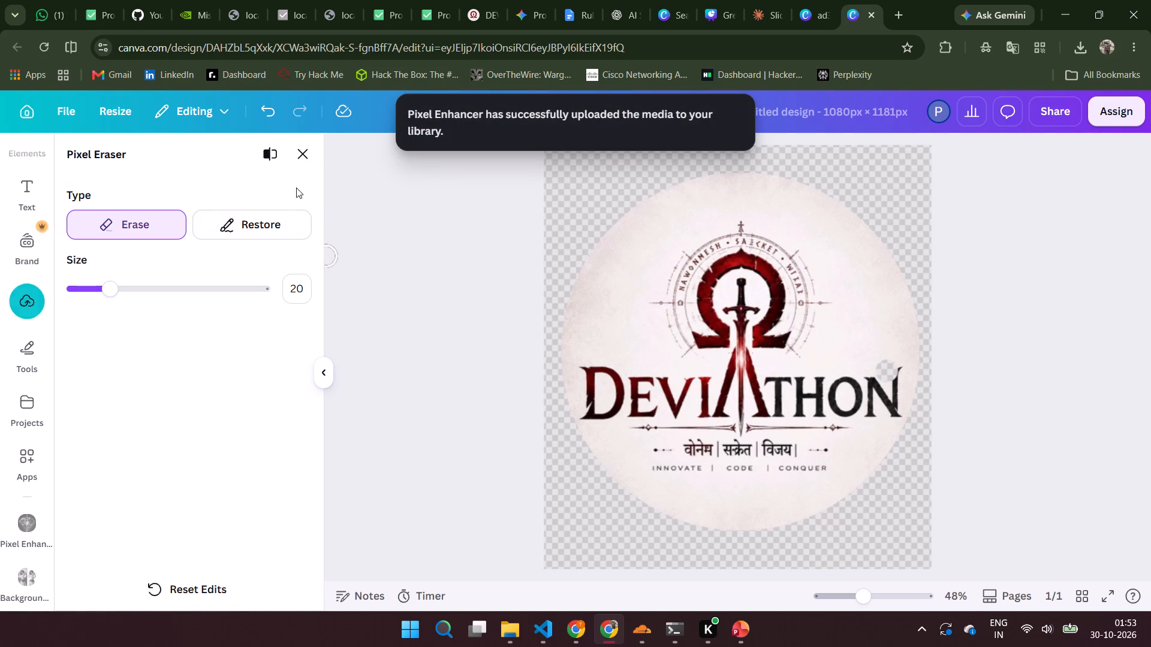
{"action": "left_click", "coordinate": [303, 164]}
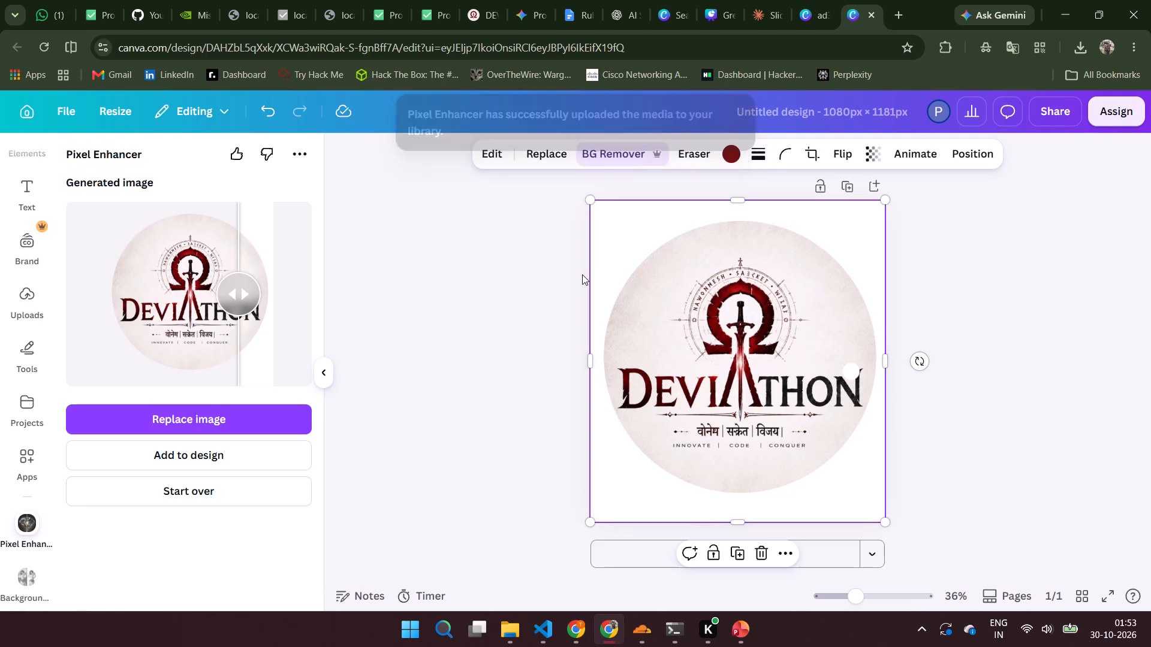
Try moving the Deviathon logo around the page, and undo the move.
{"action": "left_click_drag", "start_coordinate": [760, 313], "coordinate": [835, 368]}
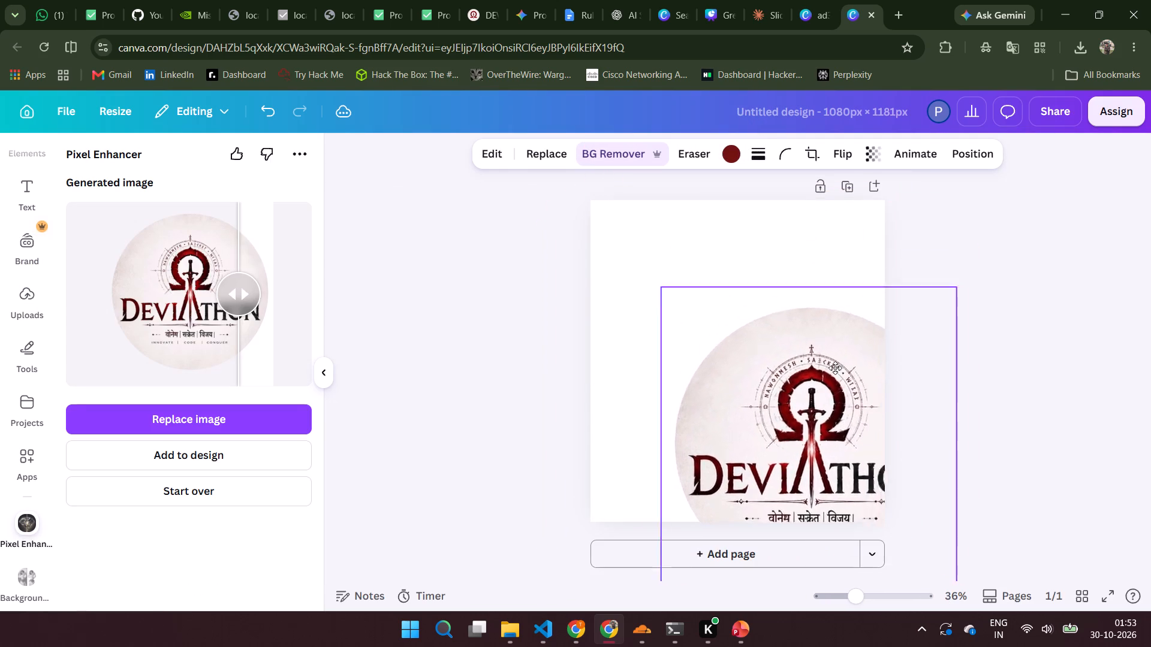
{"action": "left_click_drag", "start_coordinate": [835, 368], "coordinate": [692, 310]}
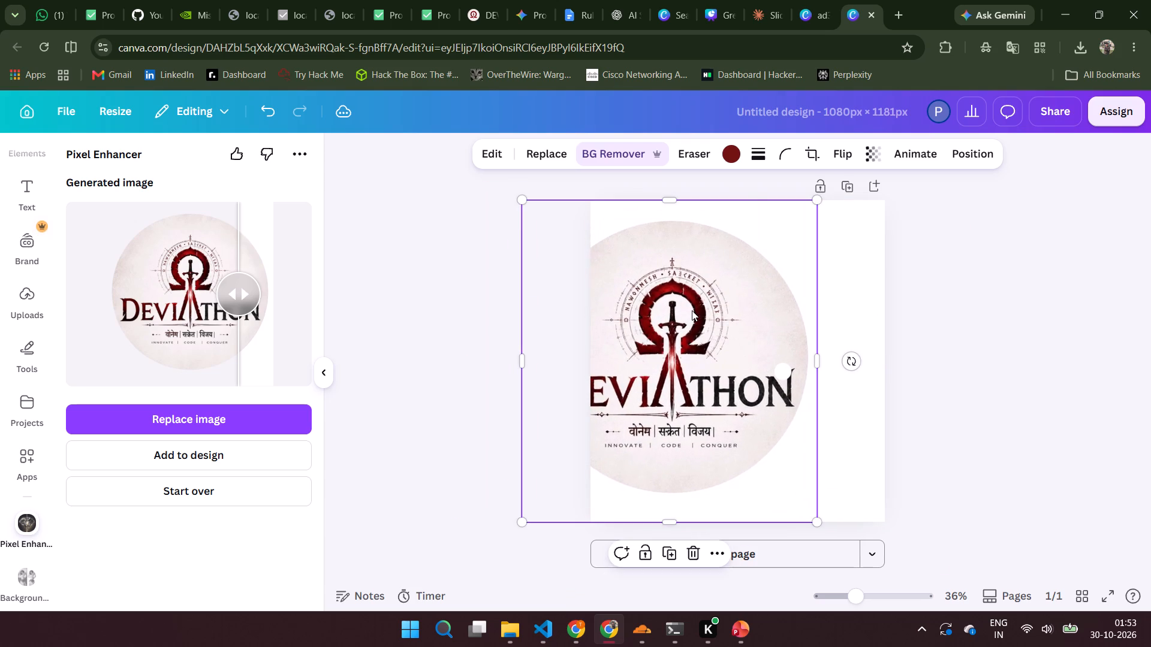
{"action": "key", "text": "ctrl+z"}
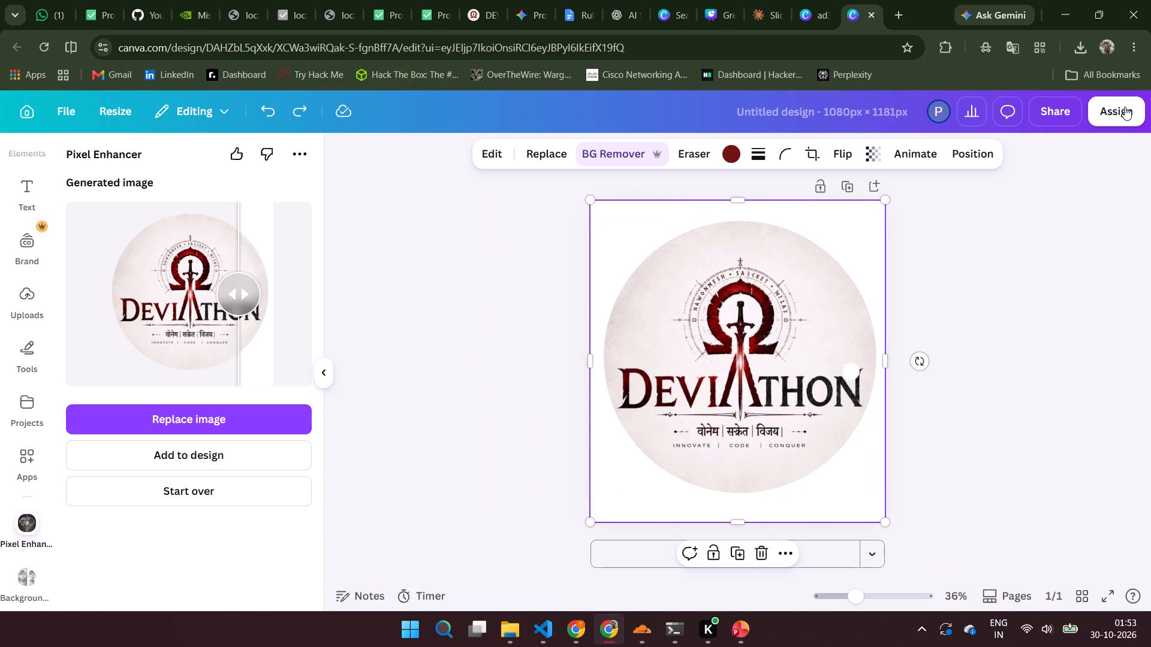
Download the Deviathon logo design as a PNG with a transparent background.
{"action": "left_click", "coordinate": [1044, 117]}
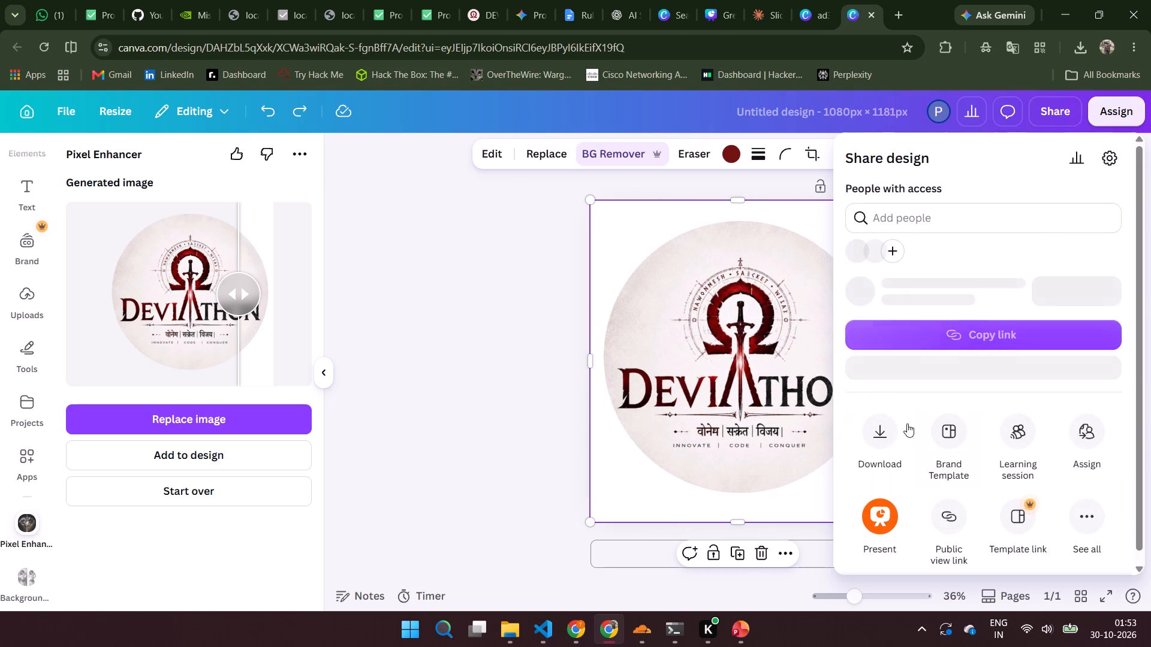
{"action": "left_click", "coordinate": [883, 441]}
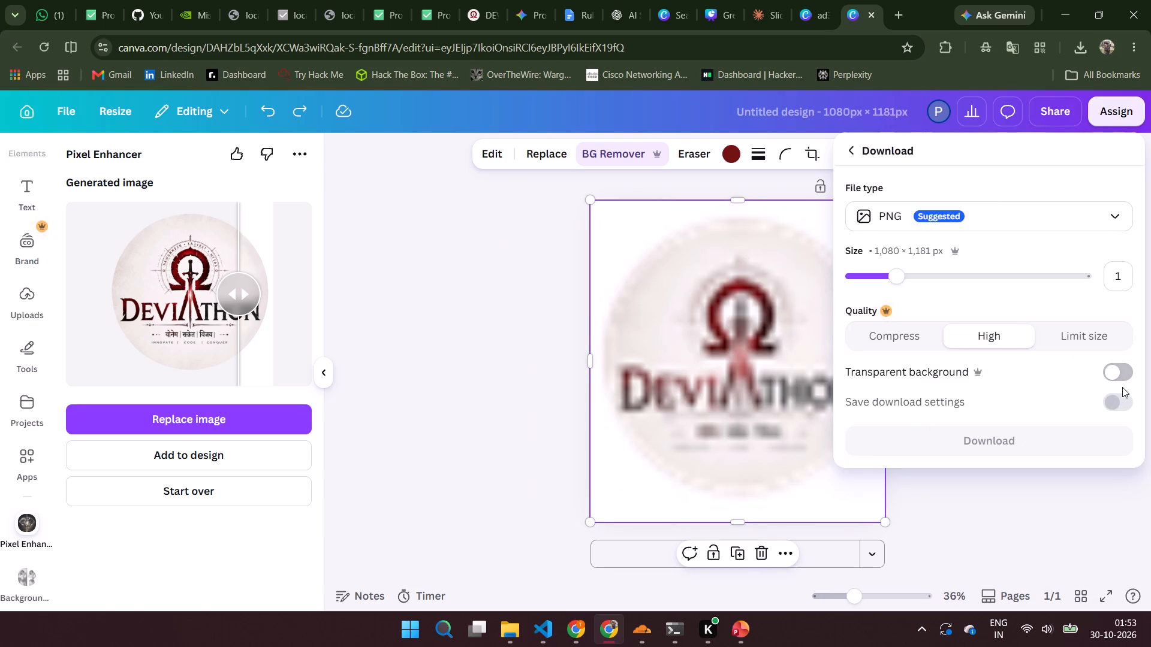
{"action": "left_click", "coordinate": [1118, 371]}
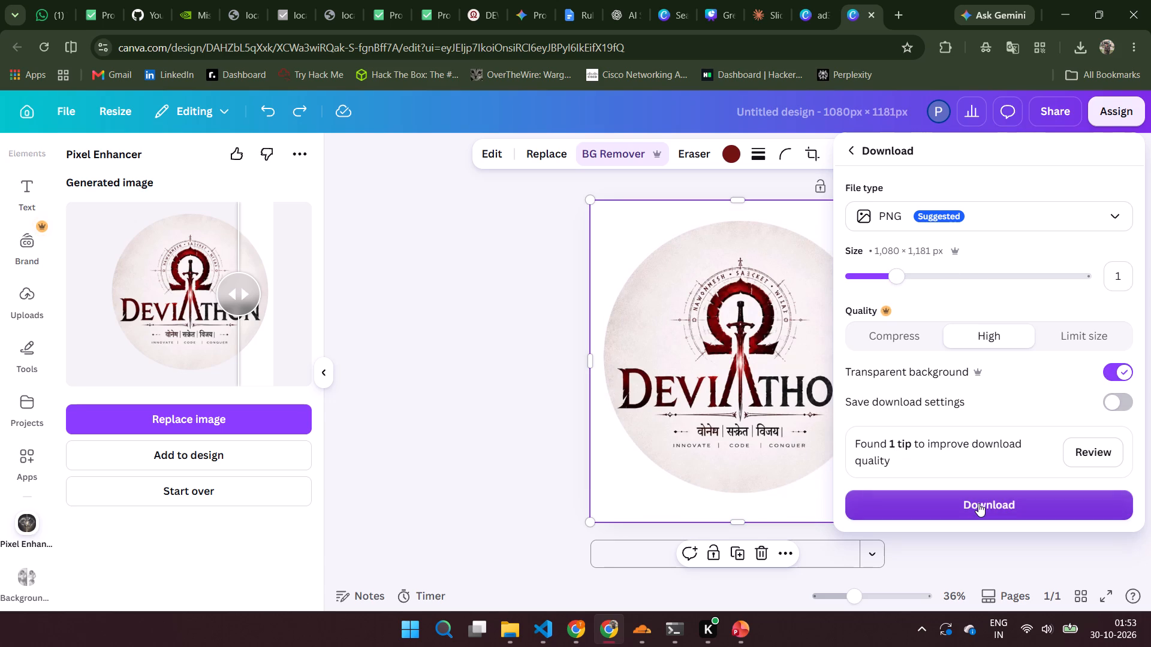
{"action": "left_click", "coordinate": [978, 503]}
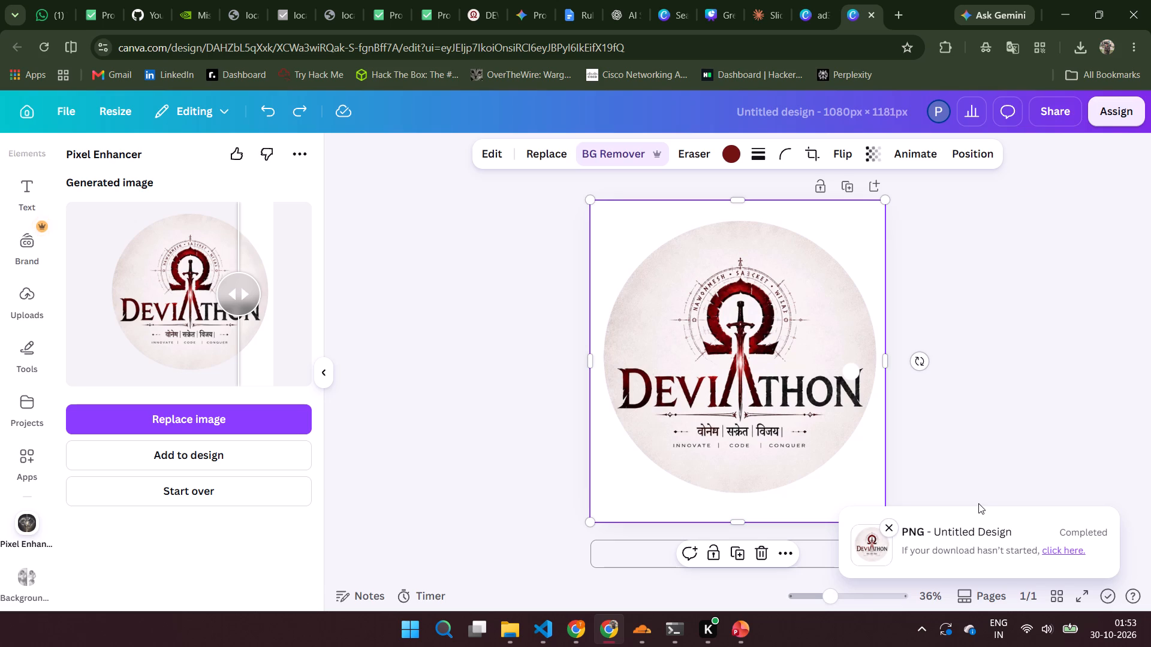
Switch to the ProofSkill AI deck in PowerPoint and delete the existing logo picture from the cover slide.
{"action": "left_click", "coordinate": [745, 630]}
{"action": "left_click", "coordinate": [789, 363]}
{"action": "key", "text": "Delete"}
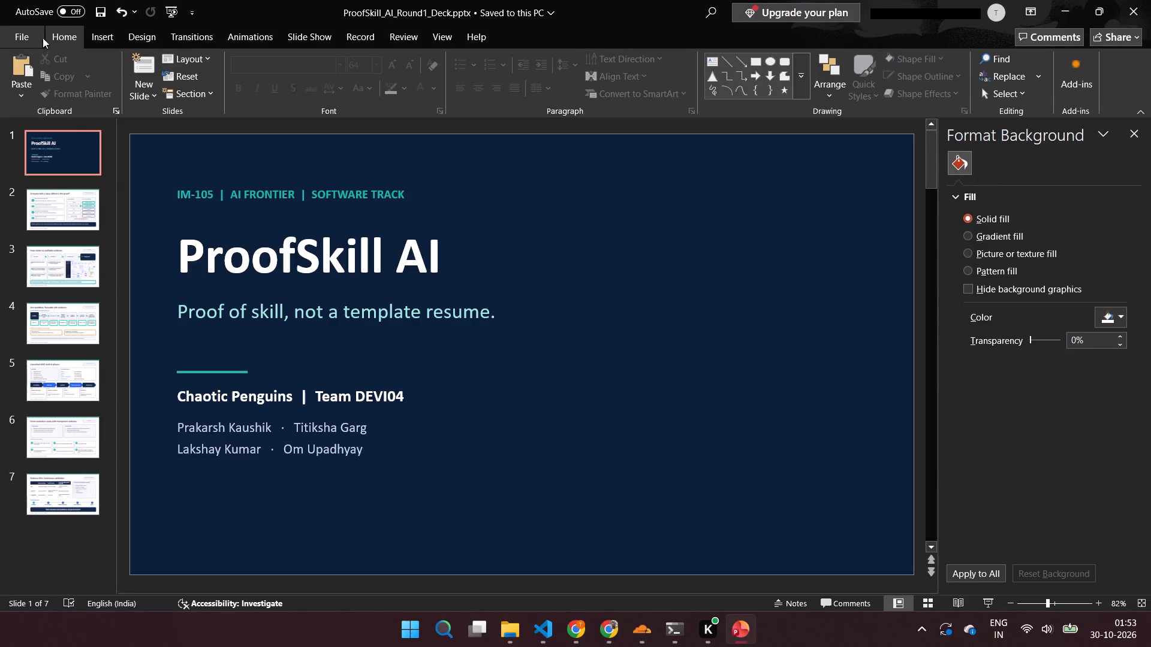
Insert the picture Untitled design.png from the Downloads folder on the cover slide.
{"action": "left_click", "coordinate": [115, 32]}
{"action": "left_click", "coordinate": [98, 84]}
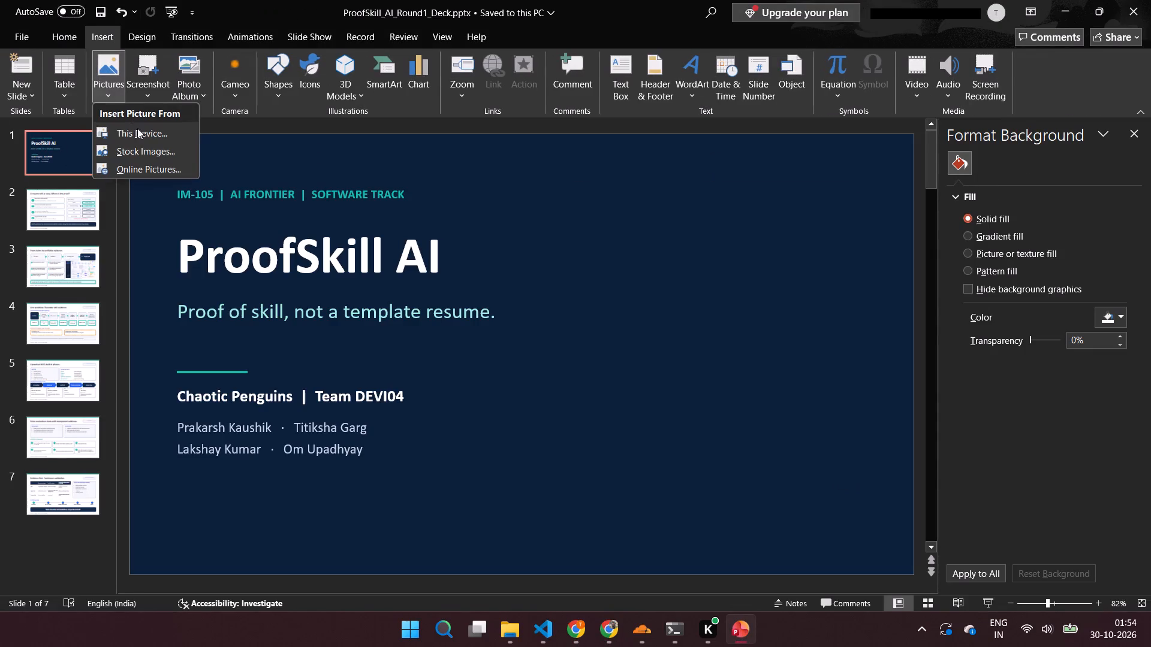
{"action": "left_click", "coordinate": [140, 134]}
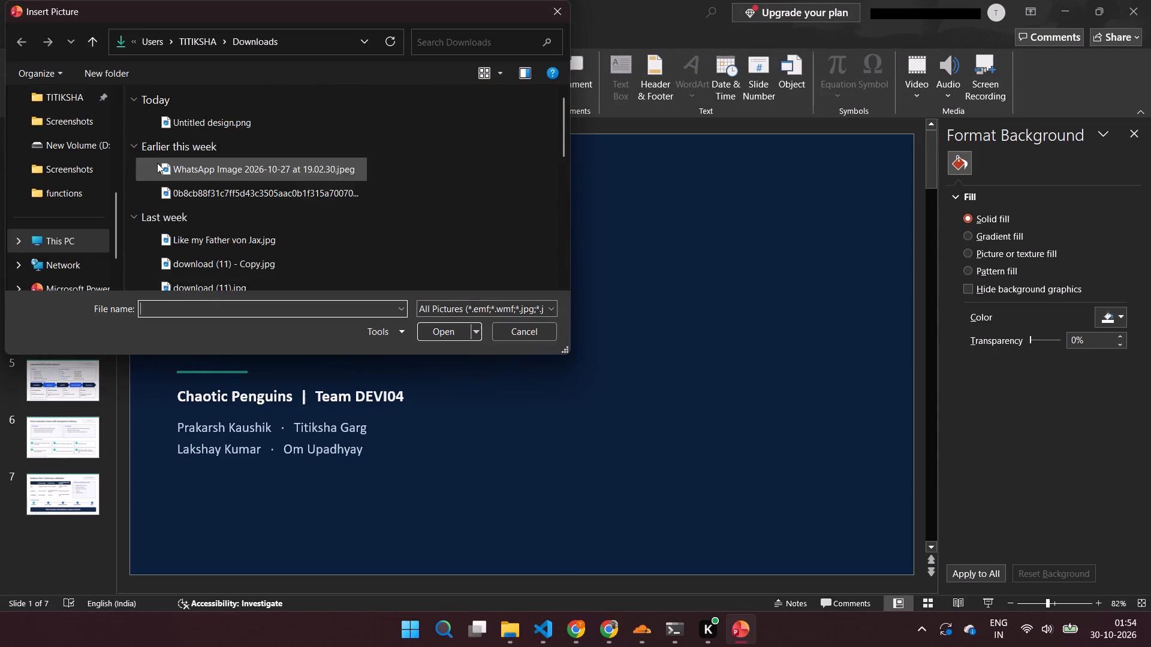
{"action": "scroll", "coordinate": [71, 150], "scroll_direction": "up", "scroll_amount": 2}
{"action": "left_click", "coordinate": [84, 222]}
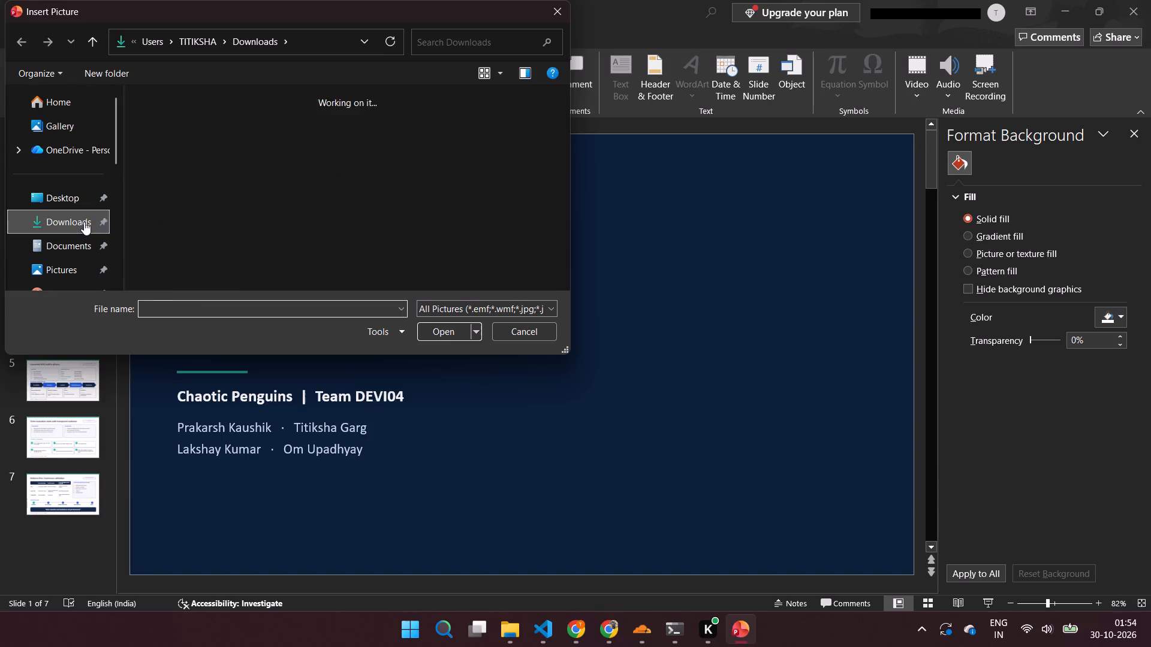
{"action": "double_click", "coordinate": [222, 113]}
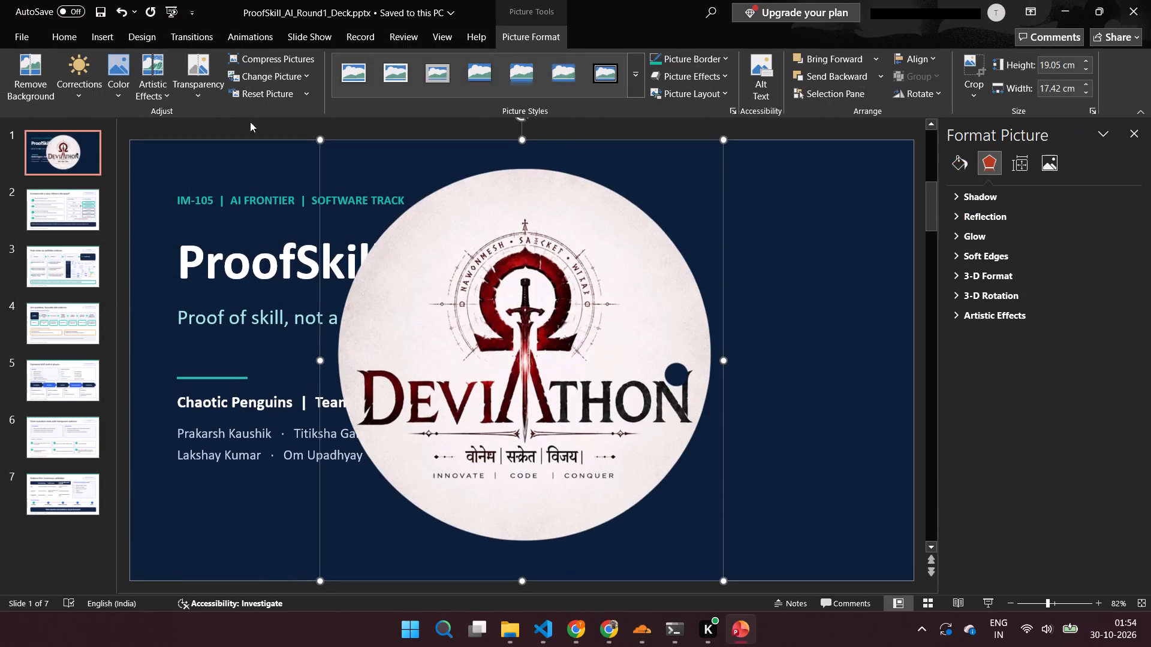
Shrink the Deviathon logo to about 16.4 × 15 cm and place it vertically centred beside the cover slide's title text.
{"action": "left_click_drag", "start_coordinate": [604, 334], "coordinate": [787, 347]}
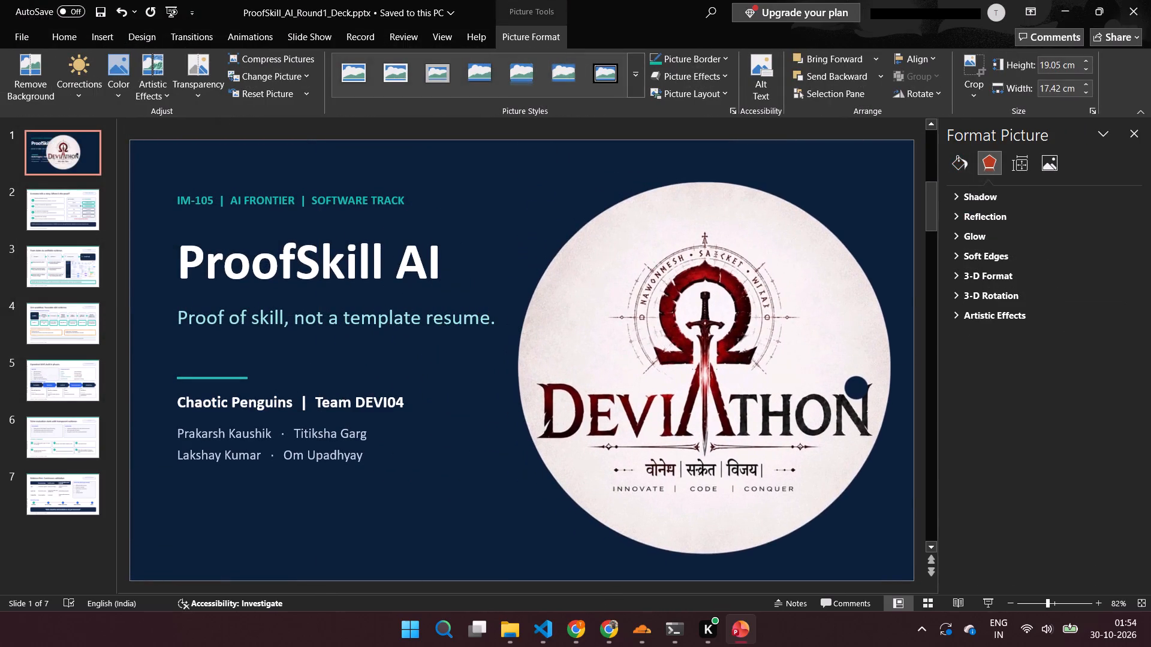
{"action": "left_click_drag", "start_coordinate": [787, 347], "coordinate": [795, 348]}
{"action": "left_click_drag", "start_coordinate": [514, 159], "coordinate": [629, 222]}
{"action": "left_click_drag", "start_coordinate": [733, 349], "coordinate": [686, 293]}
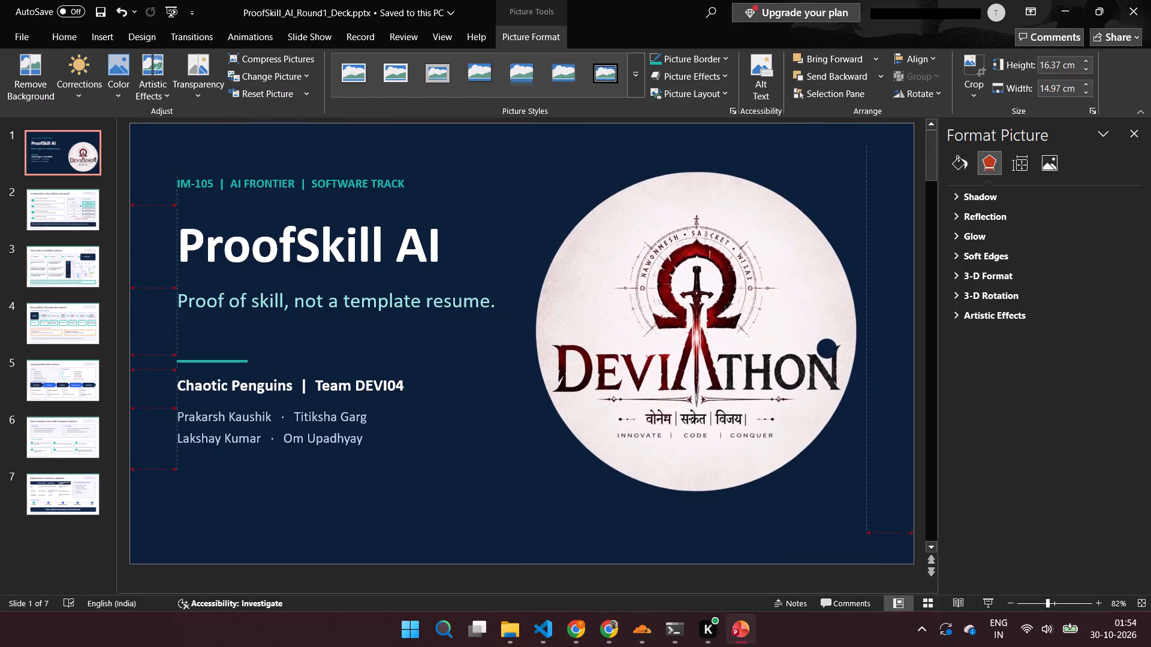
{"action": "left_click_drag", "start_coordinate": [686, 293], "coordinate": [685, 297]}
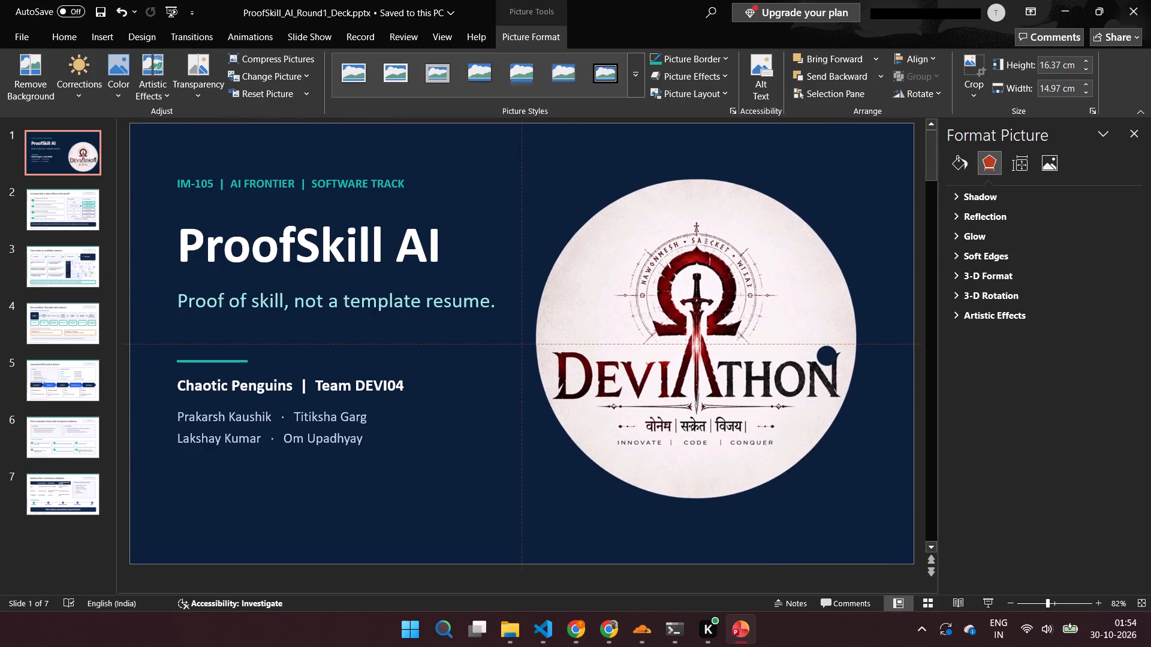
{"action": "left_click_drag", "start_coordinate": [685, 297], "coordinate": [688, 296]}
{"action": "left_click_drag", "start_coordinate": [688, 296], "coordinate": [699, 296]}
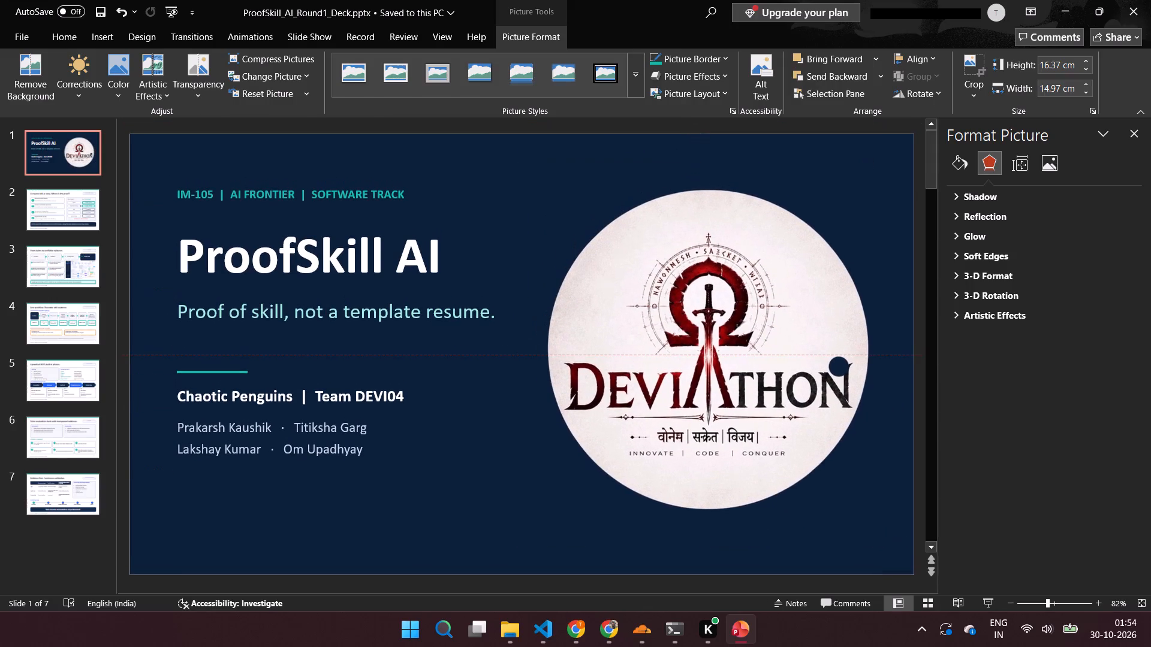
{"action": "left_click_drag", "start_coordinate": [699, 296], "coordinate": [698, 295]}
{"action": "left_click", "coordinate": [697, 291]}
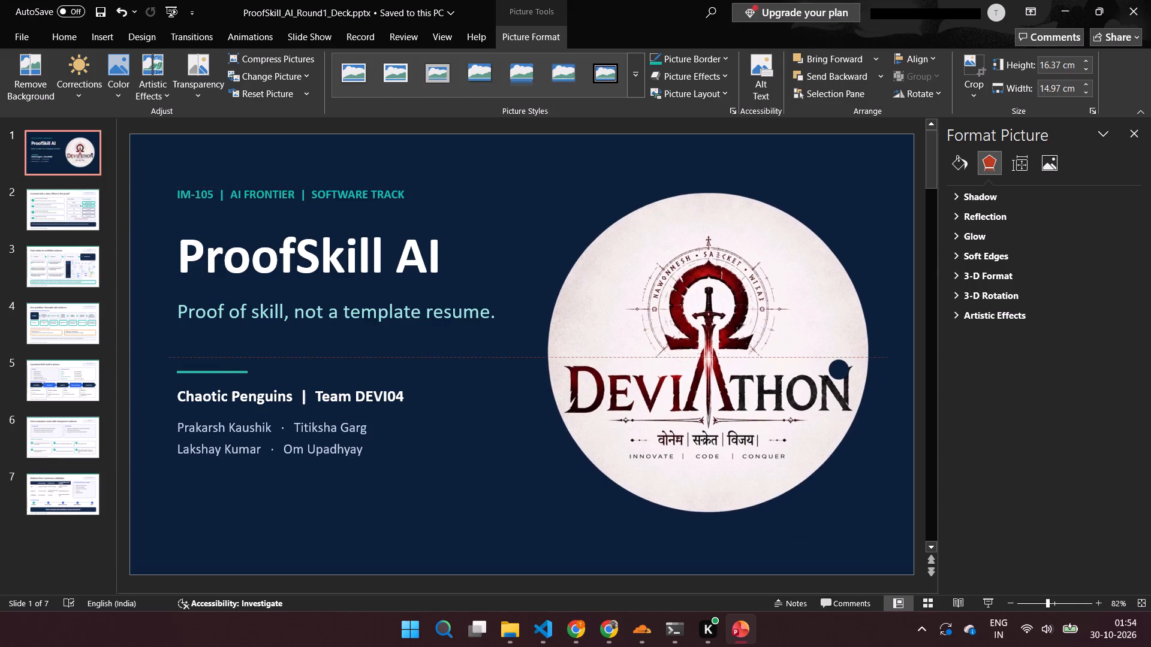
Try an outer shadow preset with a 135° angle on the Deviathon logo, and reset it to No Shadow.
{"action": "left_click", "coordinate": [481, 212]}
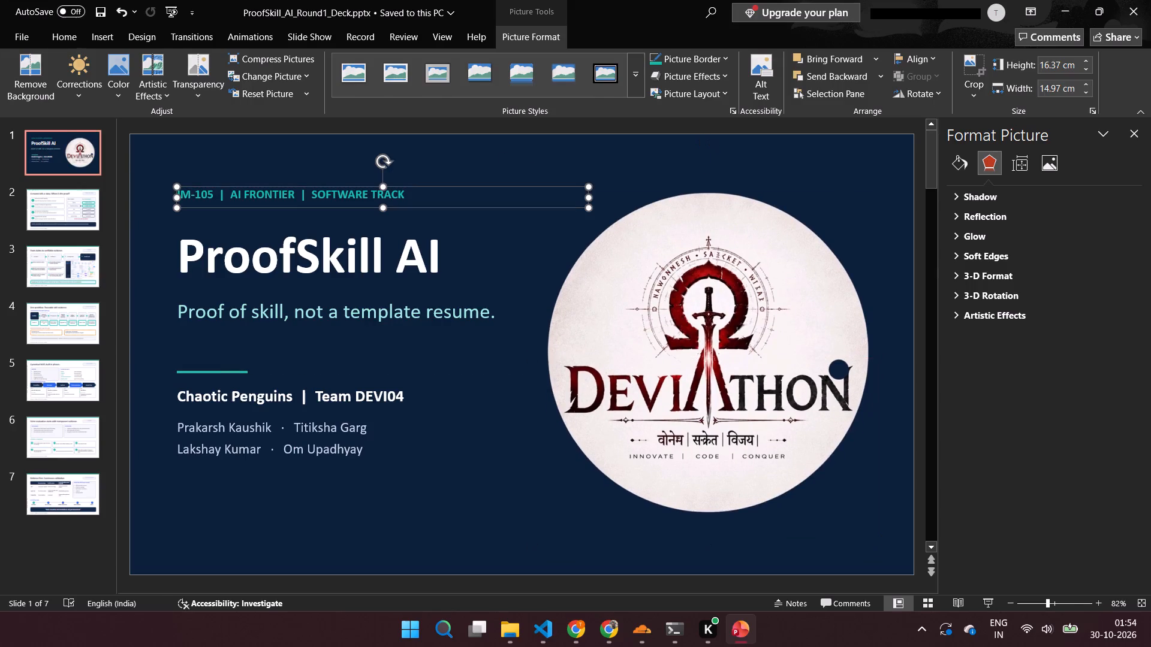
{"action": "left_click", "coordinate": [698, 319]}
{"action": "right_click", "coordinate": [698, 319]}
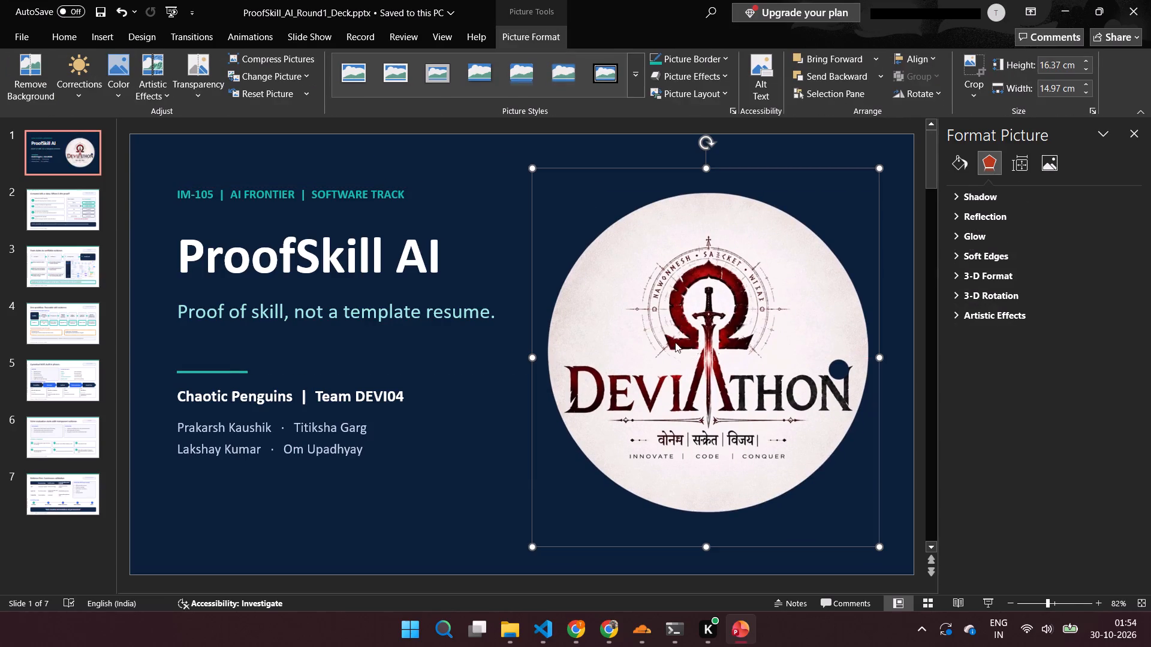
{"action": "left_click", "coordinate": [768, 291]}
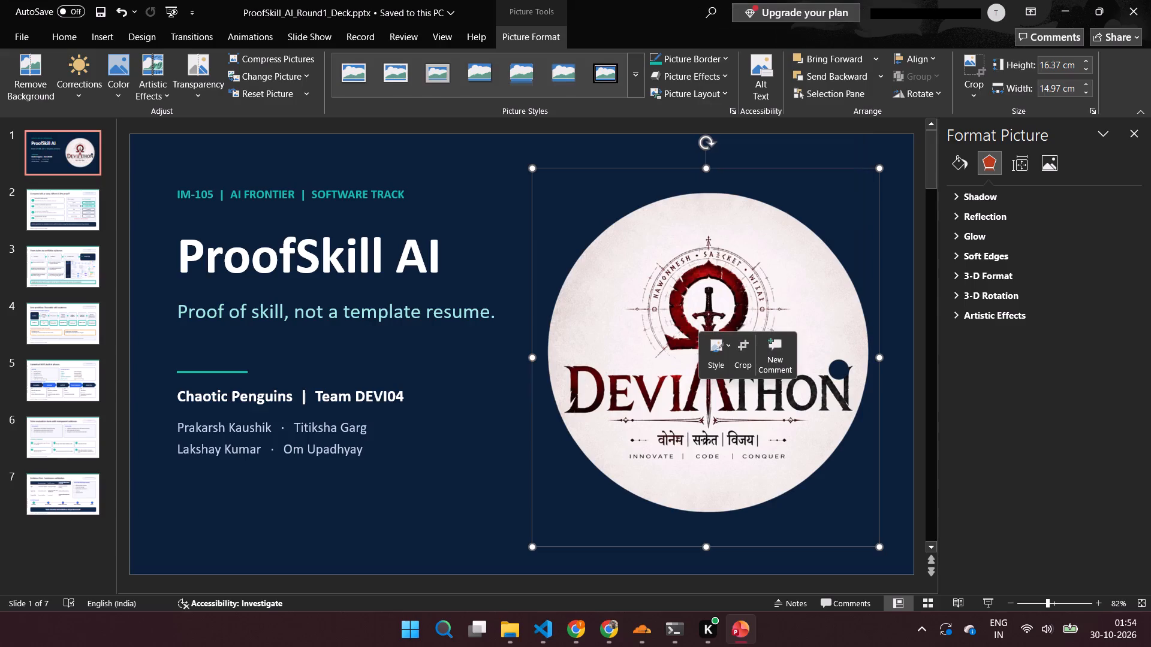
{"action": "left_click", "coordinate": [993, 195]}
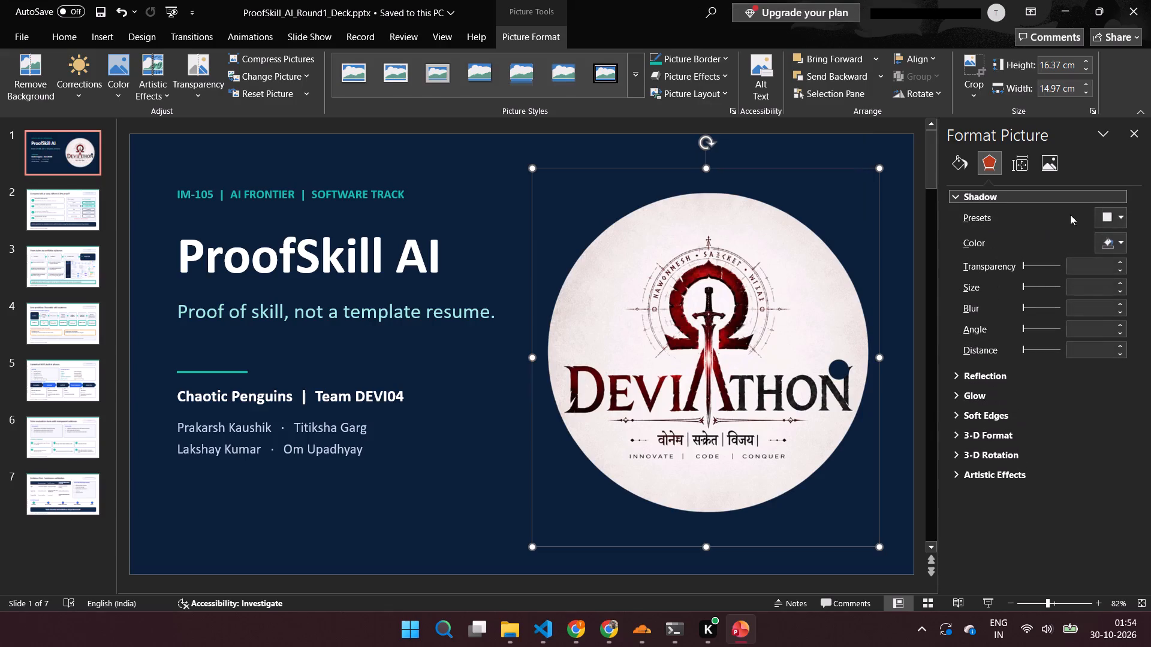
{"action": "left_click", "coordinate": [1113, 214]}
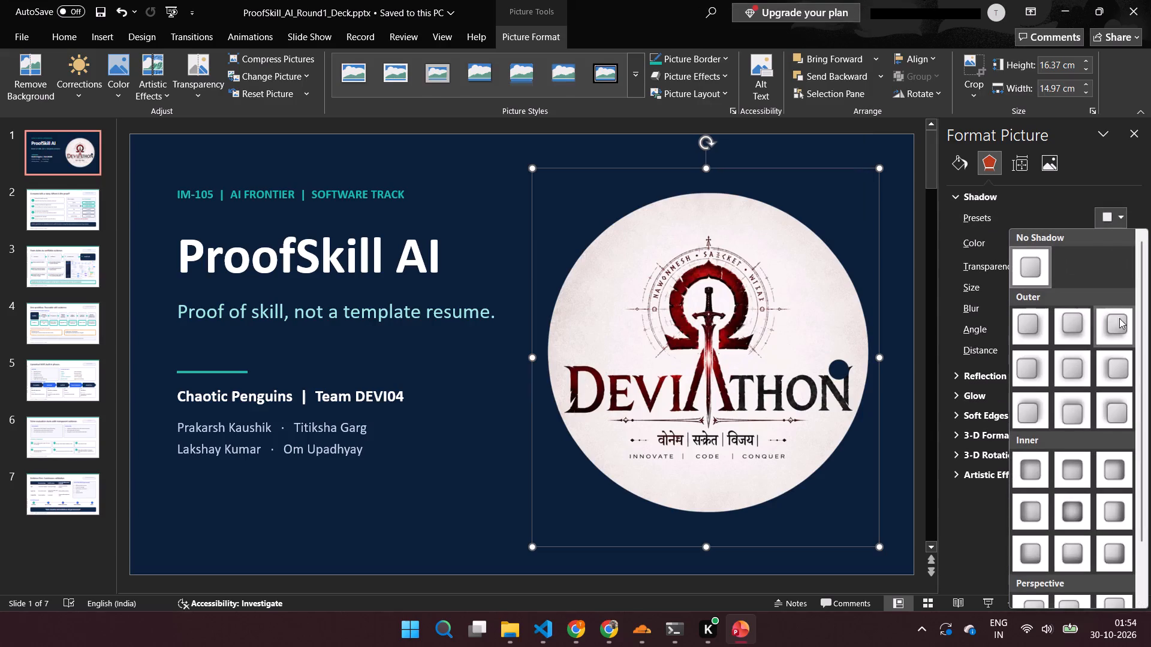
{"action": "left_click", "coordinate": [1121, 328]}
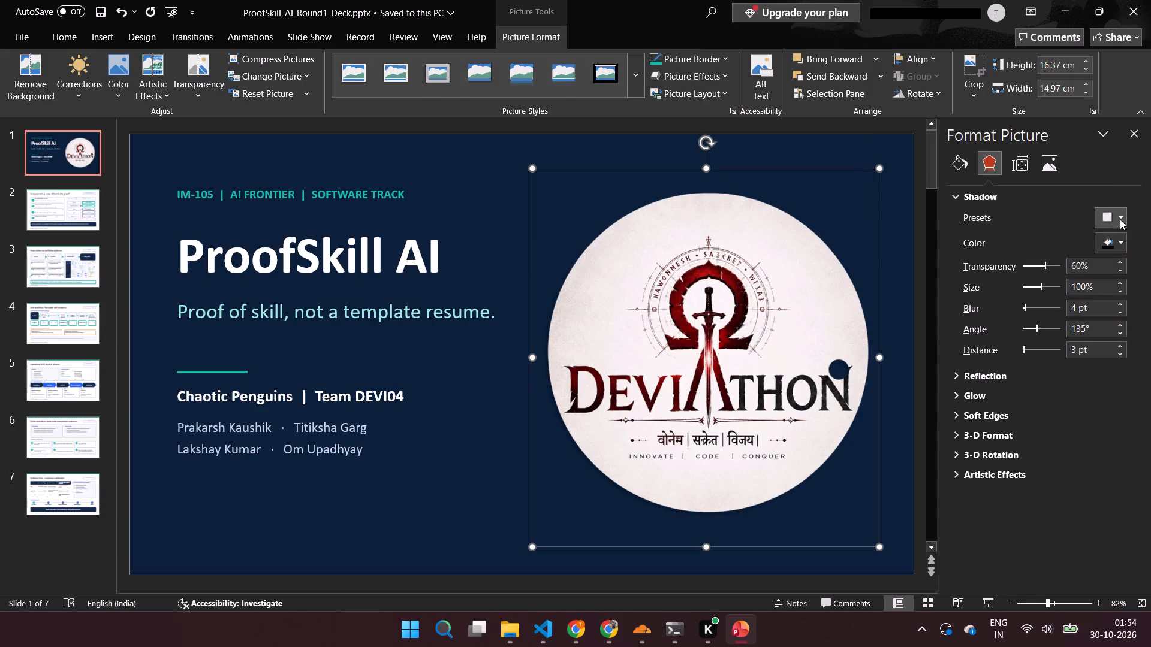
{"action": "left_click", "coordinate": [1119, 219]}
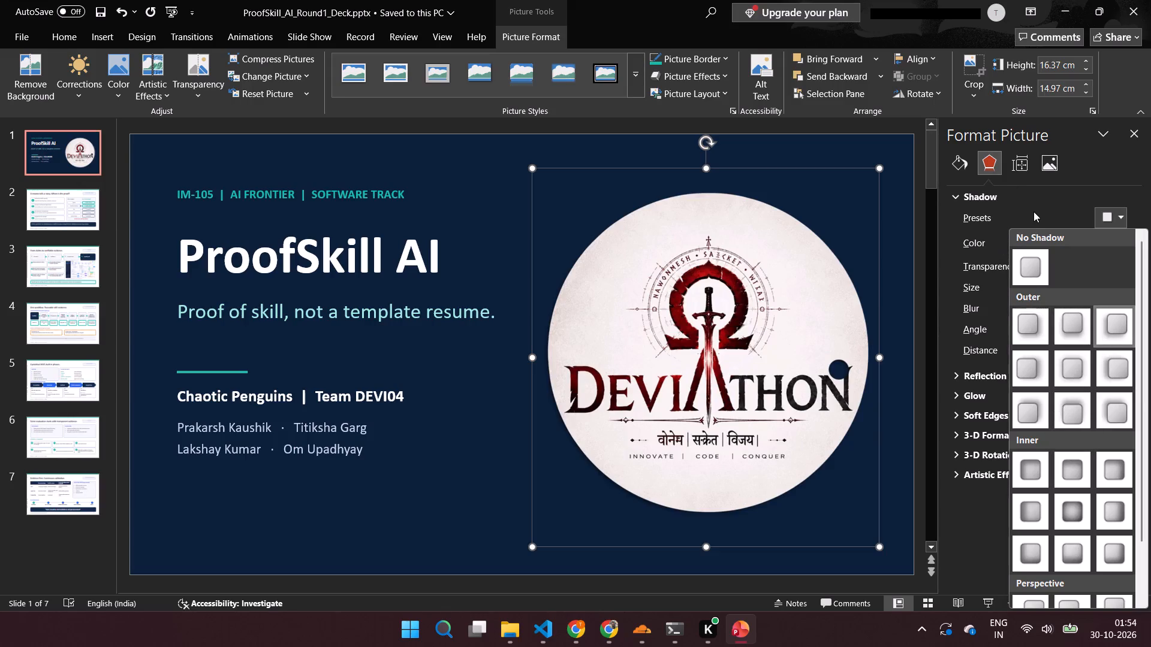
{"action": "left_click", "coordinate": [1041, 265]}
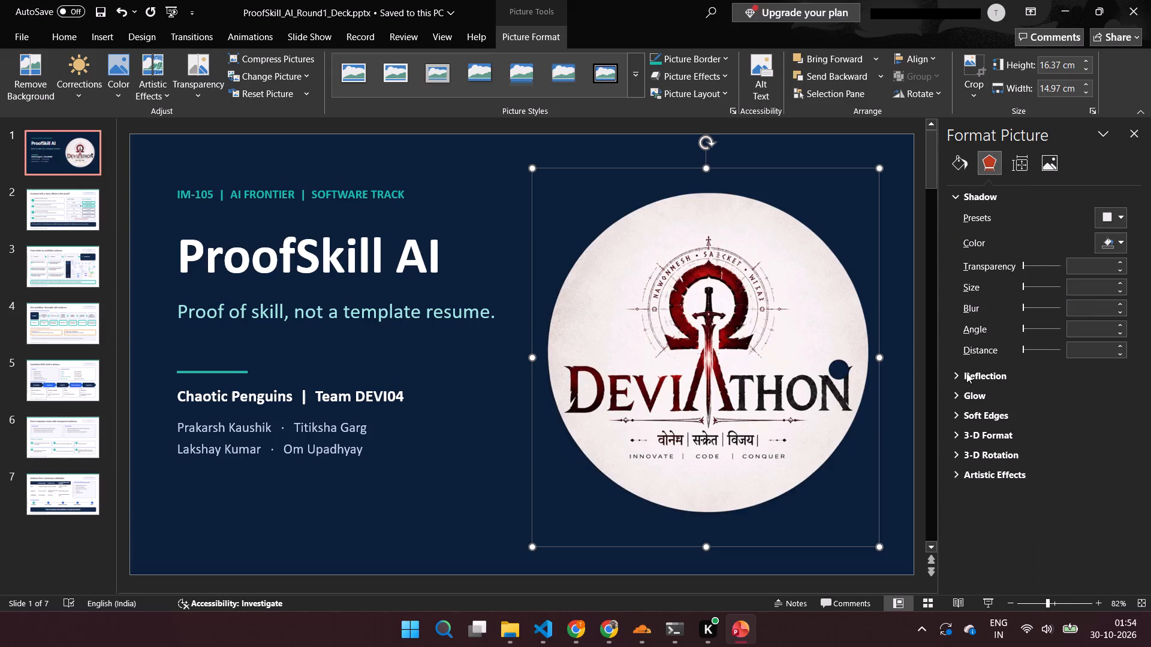
Look through the soft edge and 3-D bevel options for the Deviathon logo without applying any.
{"action": "left_click", "coordinate": [974, 414]}
{"action": "scroll", "coordinate": [974, 414], "scroll_direction": "down", "scroll_amount": 1}
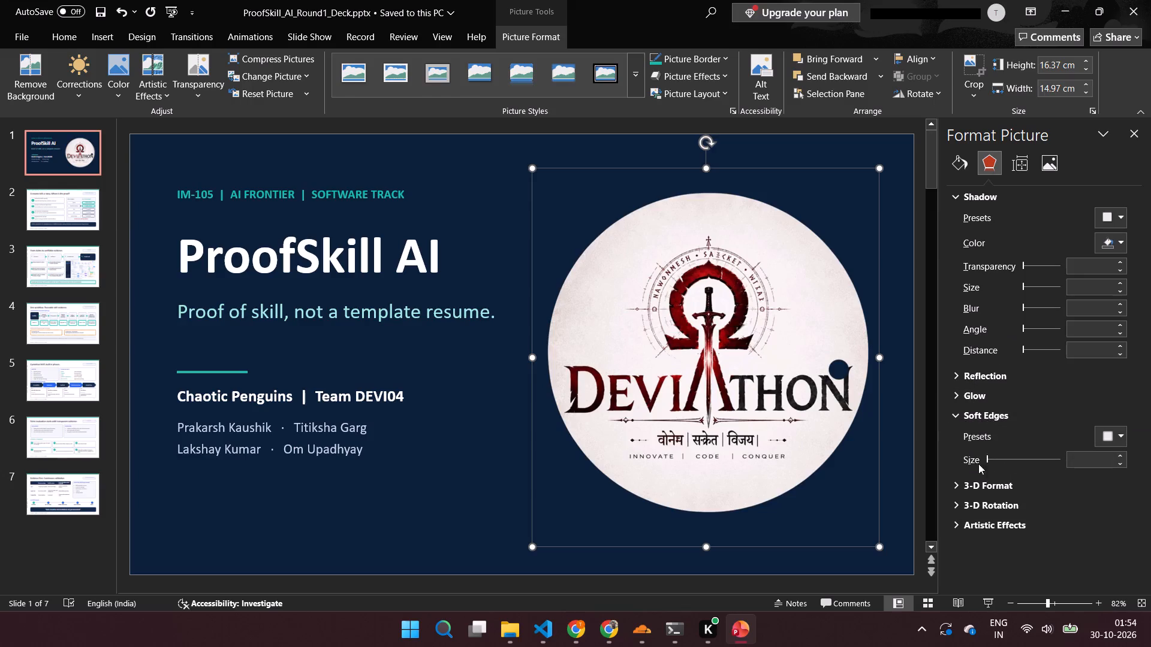
{"action": "left_click", "coordinate": [978, 479]}
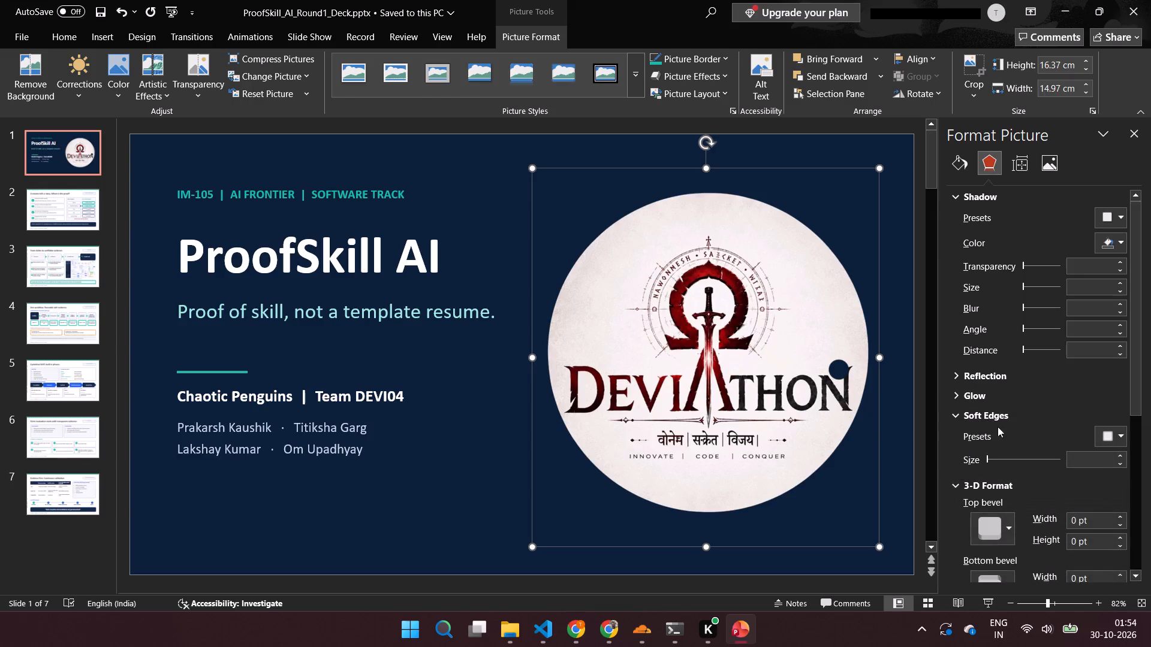
{"action": "scroll", "coordinate": [1001, 541], "scroll_direction": "down", "scroll_amount": 1}
{"action": "left_click", "coordinate": [1005, 399]}
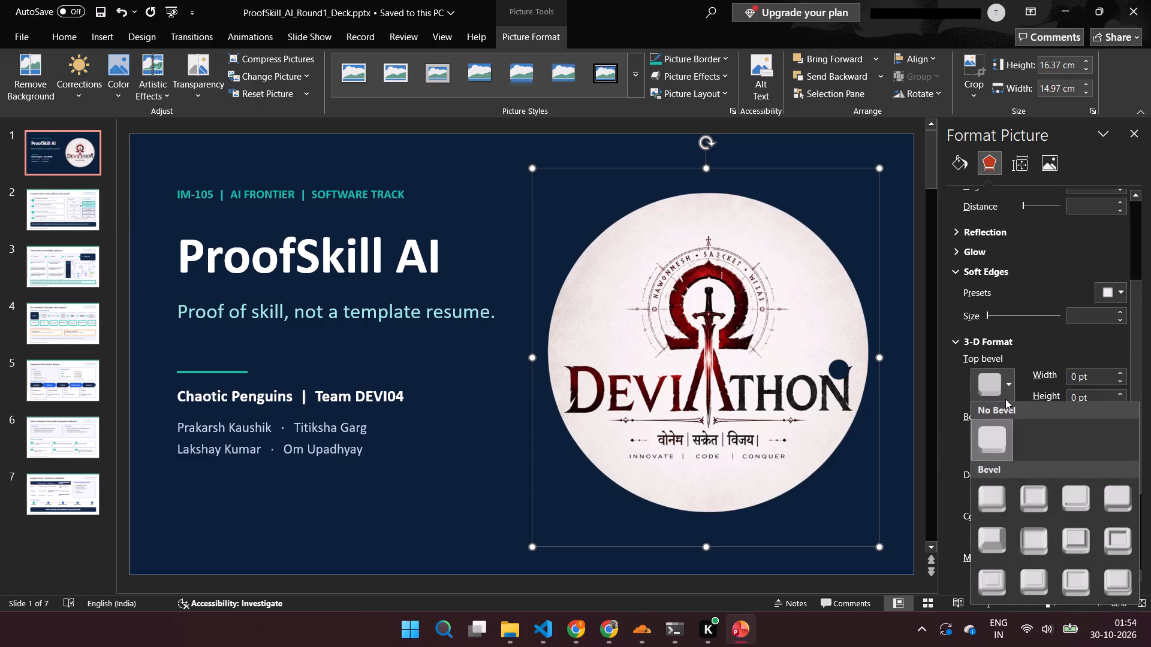
{"action": "left_click", "coordinate": [1005, 397]}
{"action": "scroll", "coordinate": [1005, 397], "scroll_direction": "down", "scroll_amount": 1}
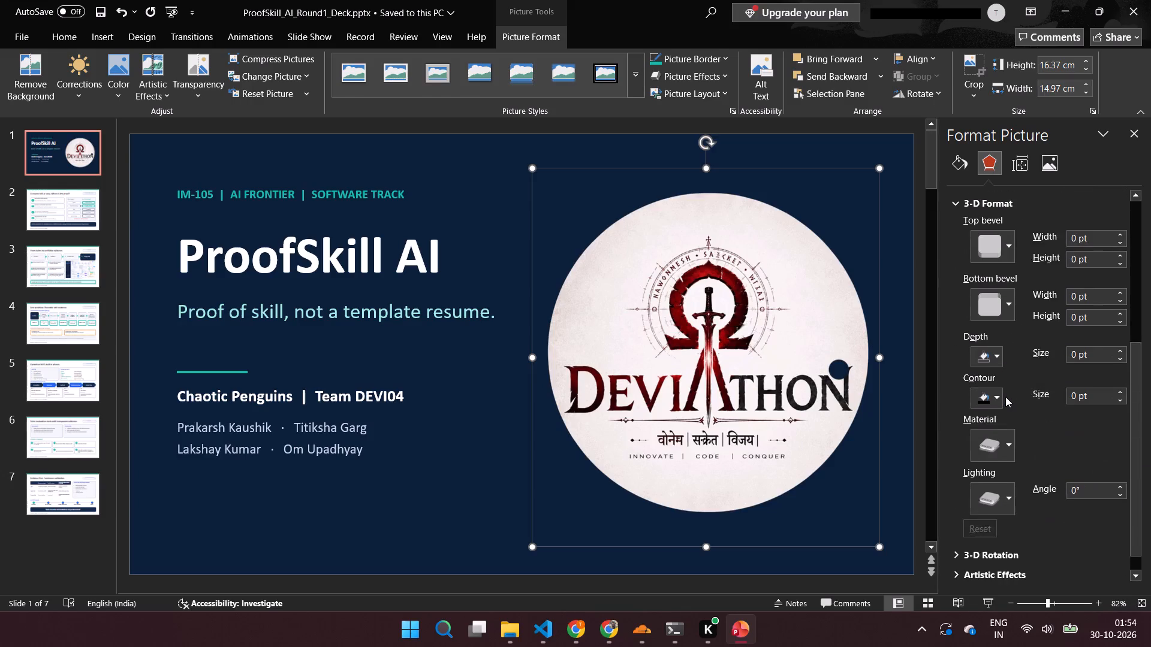
{"action": "scroll", "coordinate": [1005, 397], "scroll_direction": "up", "scroll_amount": 3}
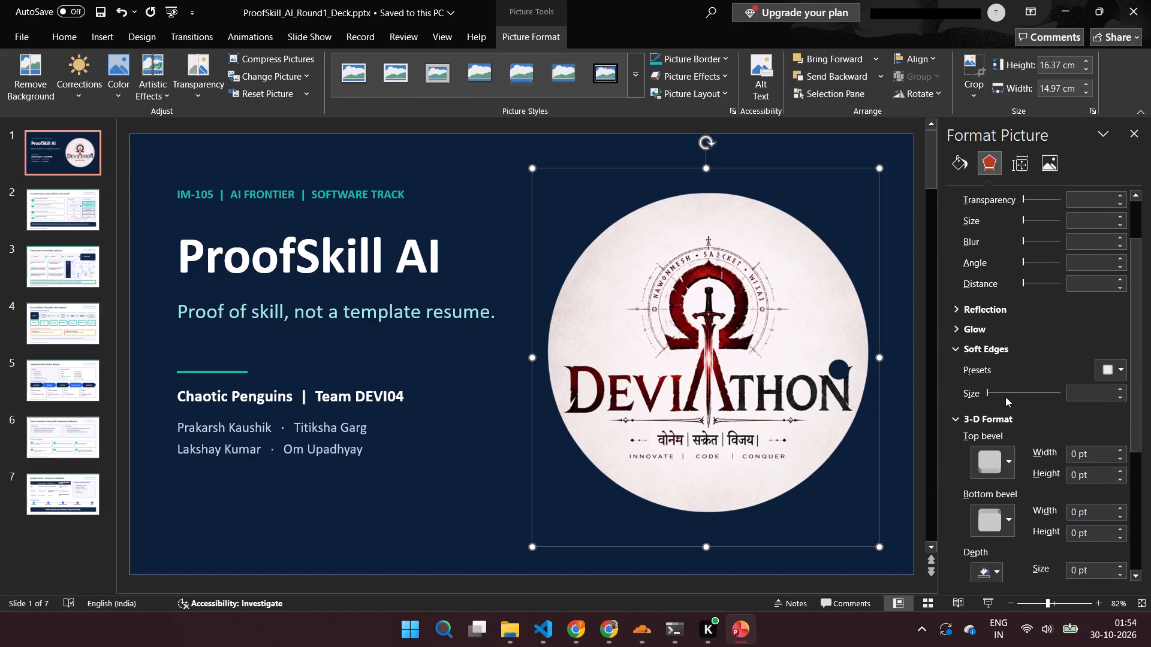
{"action": "scroll", "coordinate": [1011, 321], "scroll_direction": "up", "scroll_amount": 1}
{"action": "left_click", "coordinate": [1114, 436]}
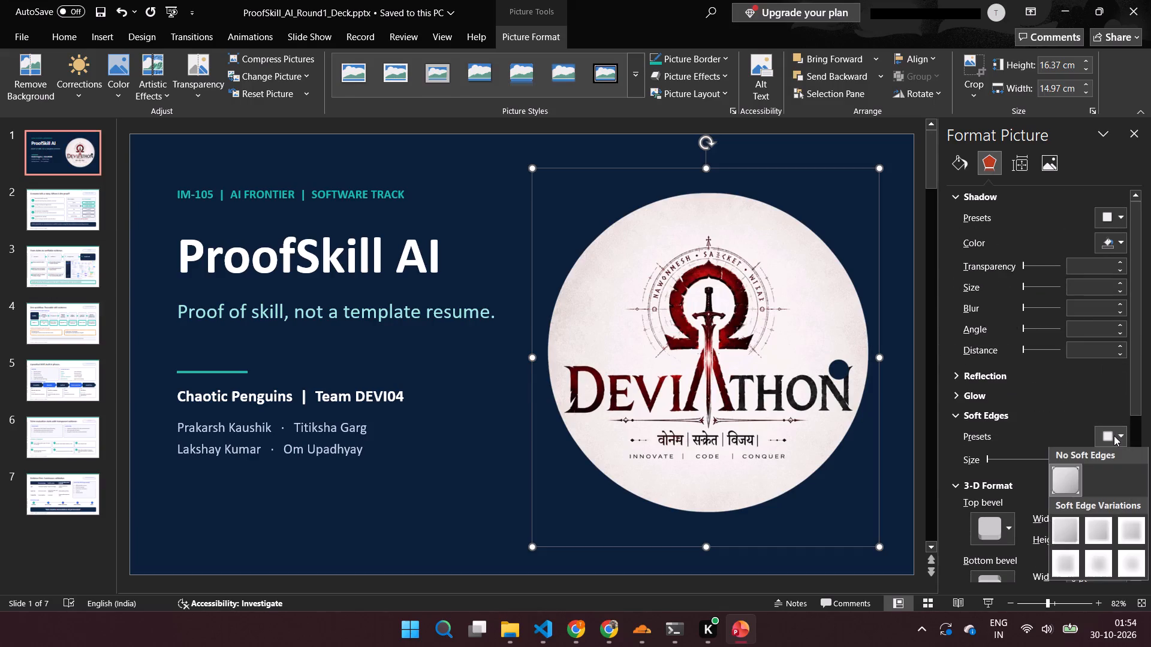
{"action": "left_click", "coordinate": [1114, 436]}
{"action": "scroll", "coordinate": [980, 393], "scroll_direction": "up", "scroll_amount": 1}
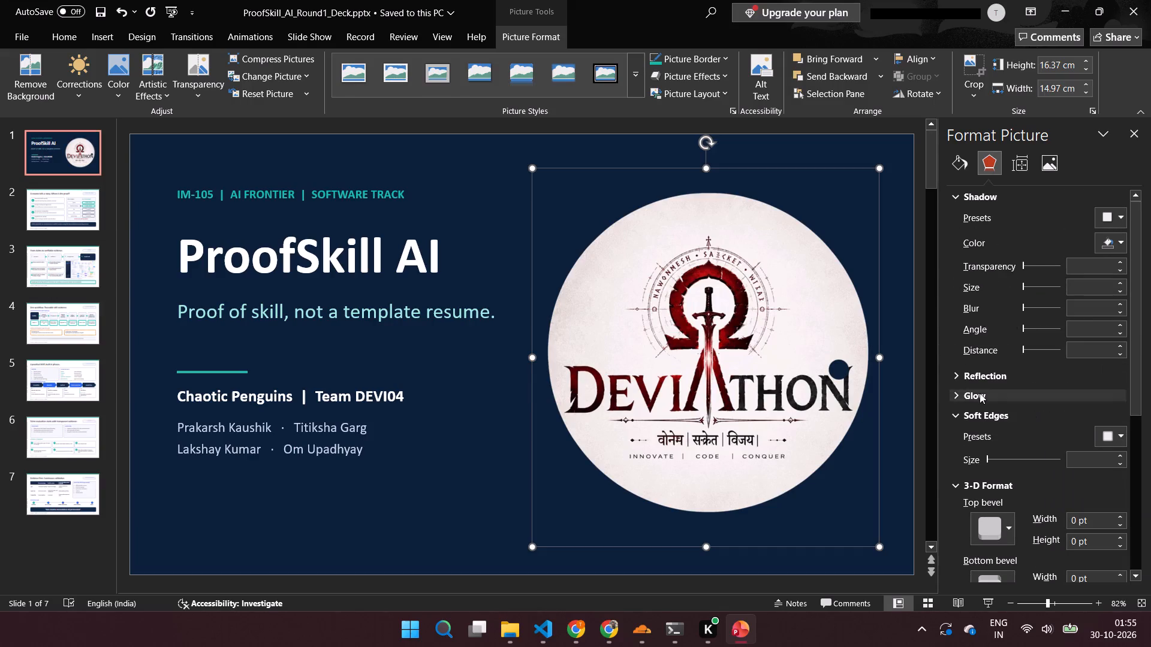
Look through the picture correction, reflection and soft edge options for the Deviathon logo without applying any.
{"action": "left_click", "coordinate": [1023, 170]}
{"action": "left_click", "coordinate": [1058, 169]}
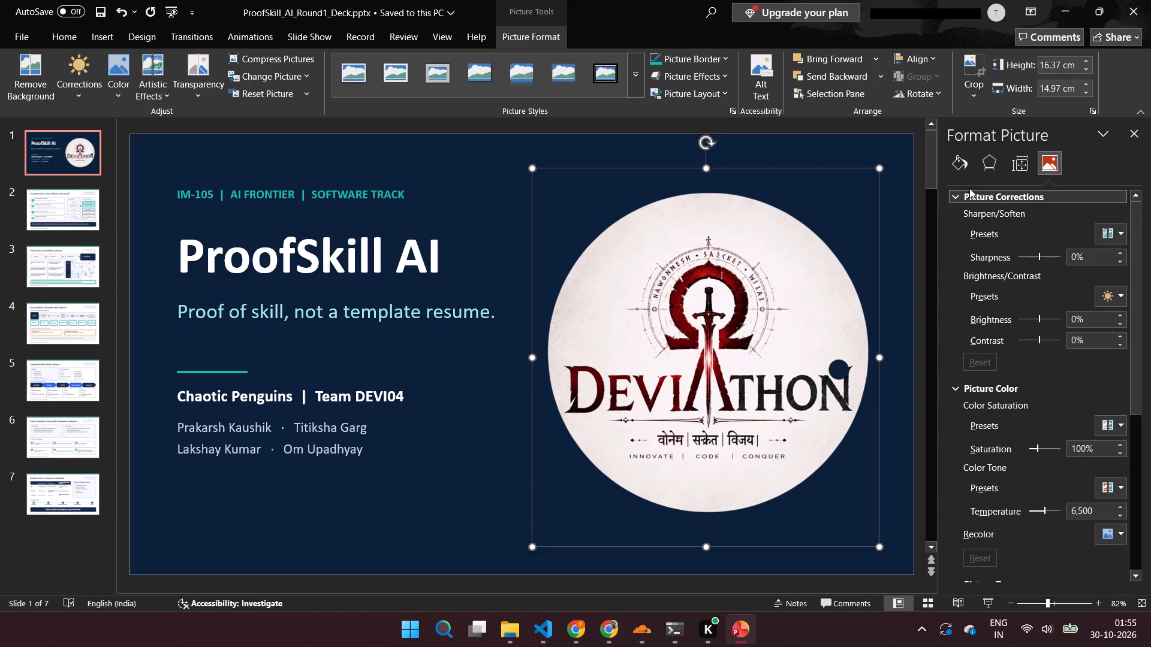
{"action": "left_click", "coordinate": [965, 173]}
{"action": "left_click", "coordinate": [980, 168]}
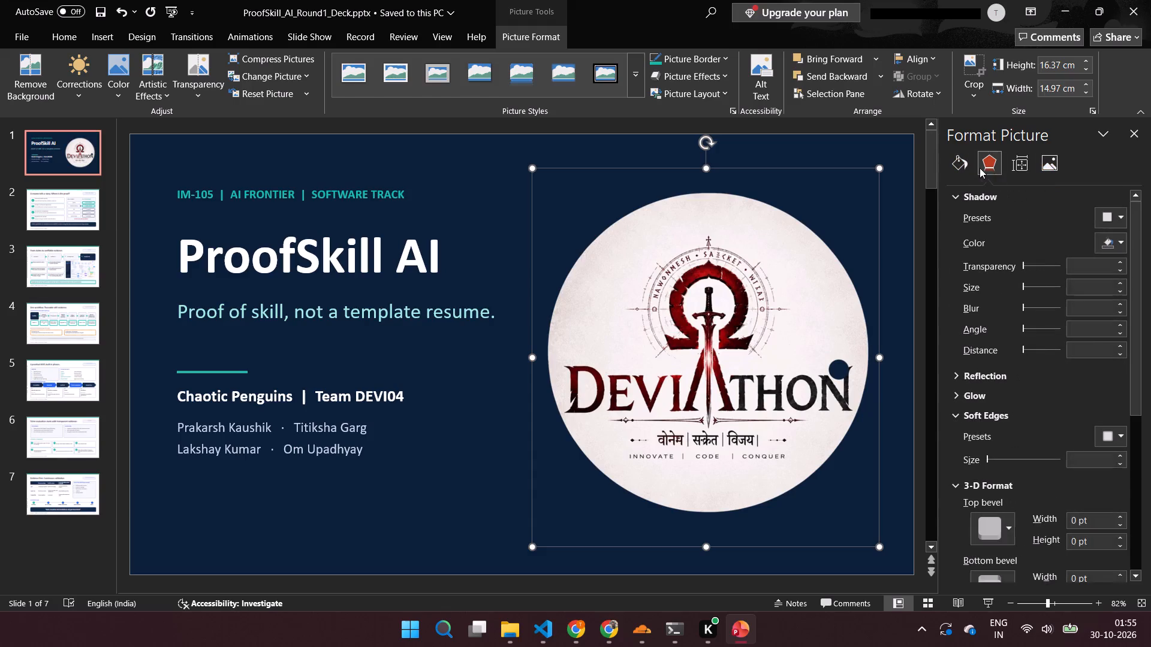
{"action": "scroll", "coordinate": [1083, 248], "scroll_direction": "down", "scroll_amount": 4}
{"action": "scroll", "coordinate": [1083, 248], "scroll_direction": "up", "scroll_amount": 5}
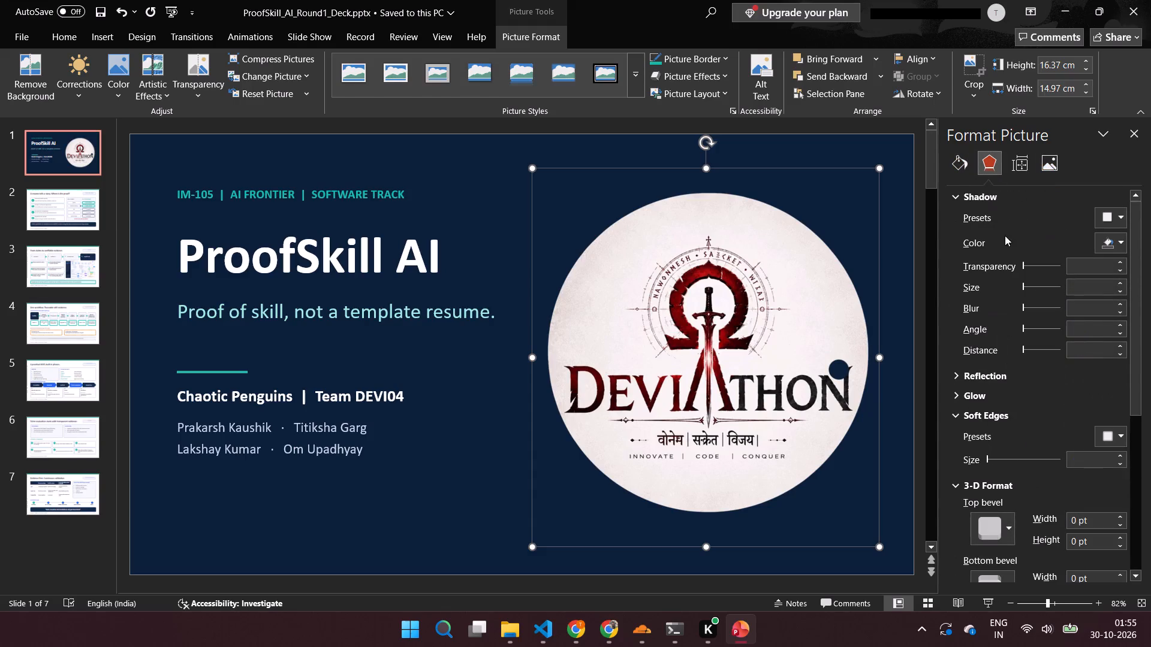
{"action": "left_click", "coordinate": [981, 377]}
{"action": "scroll", "coordinate": [981, 377], "scroll_direction": "down", "scroll_amount": 1}
{"action": "left_click", "coordinate": [1107, 256]}
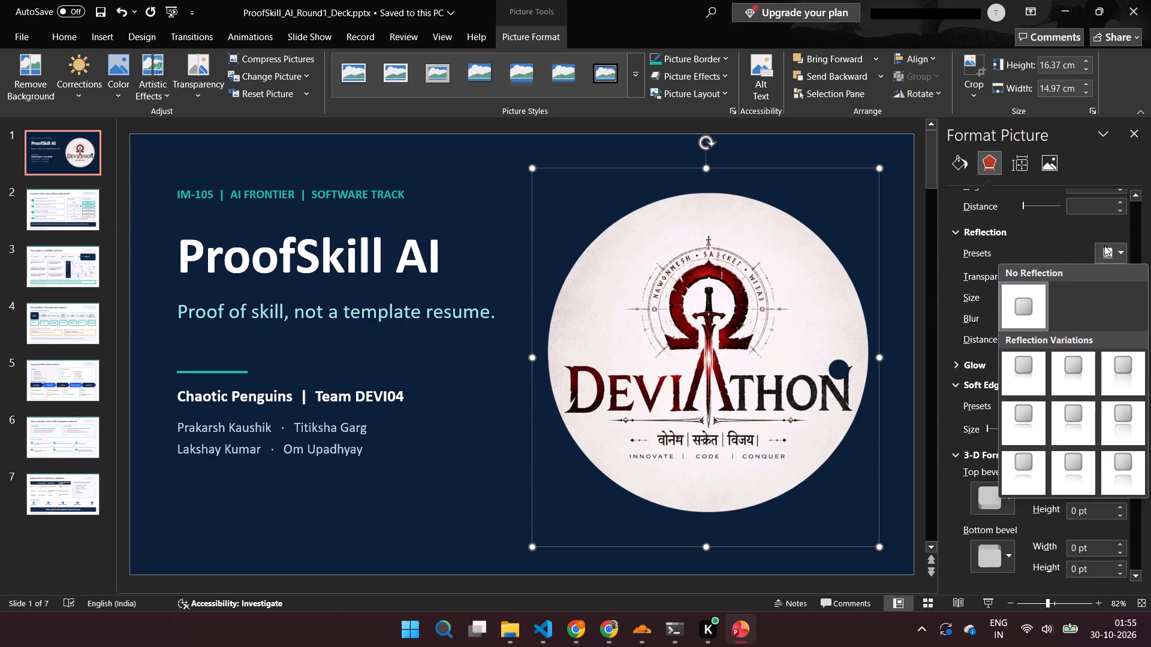
{"action": "left_click", "coordinate": [1104, 246]}
{"action": "left_click_drag", "start_coordinate": [1014, 364], "coordinate": [1111, 397]}
{"action": "left_click", "coordinate": [1111, 397]}
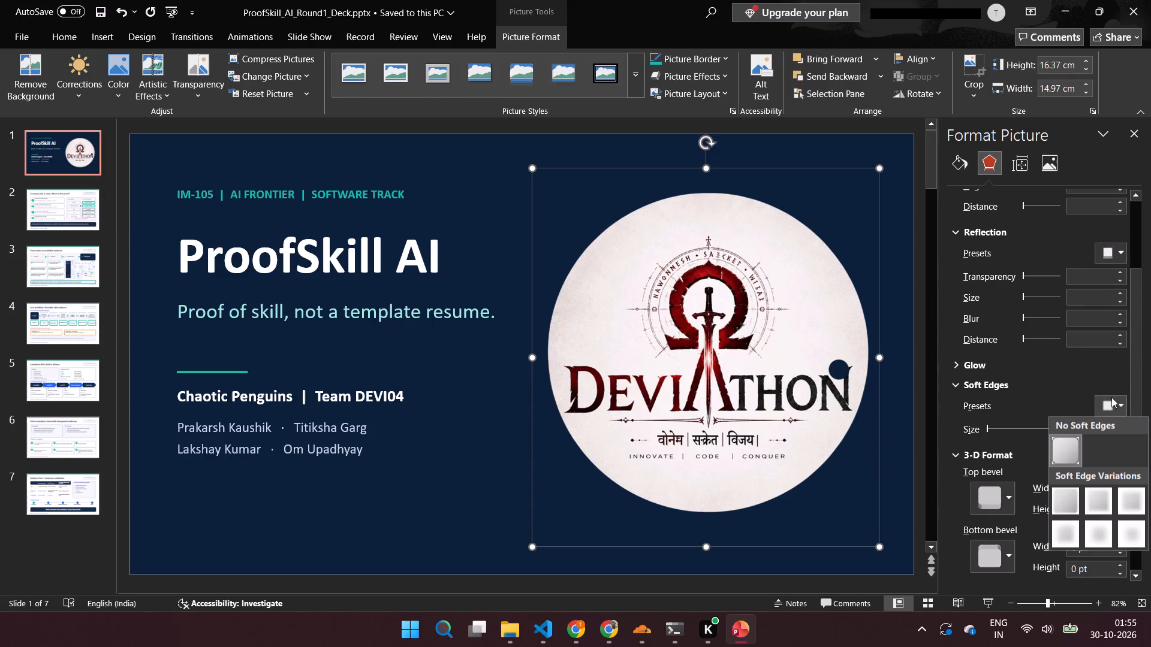
{"action": "left_click", "coordinate": [905, 394]}
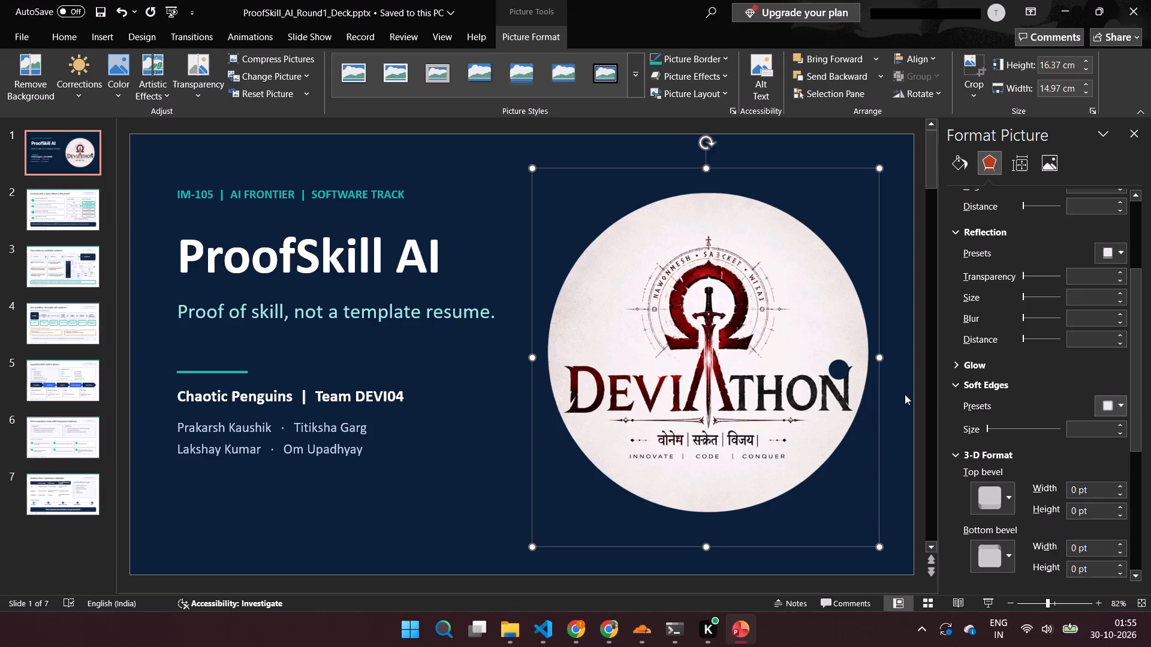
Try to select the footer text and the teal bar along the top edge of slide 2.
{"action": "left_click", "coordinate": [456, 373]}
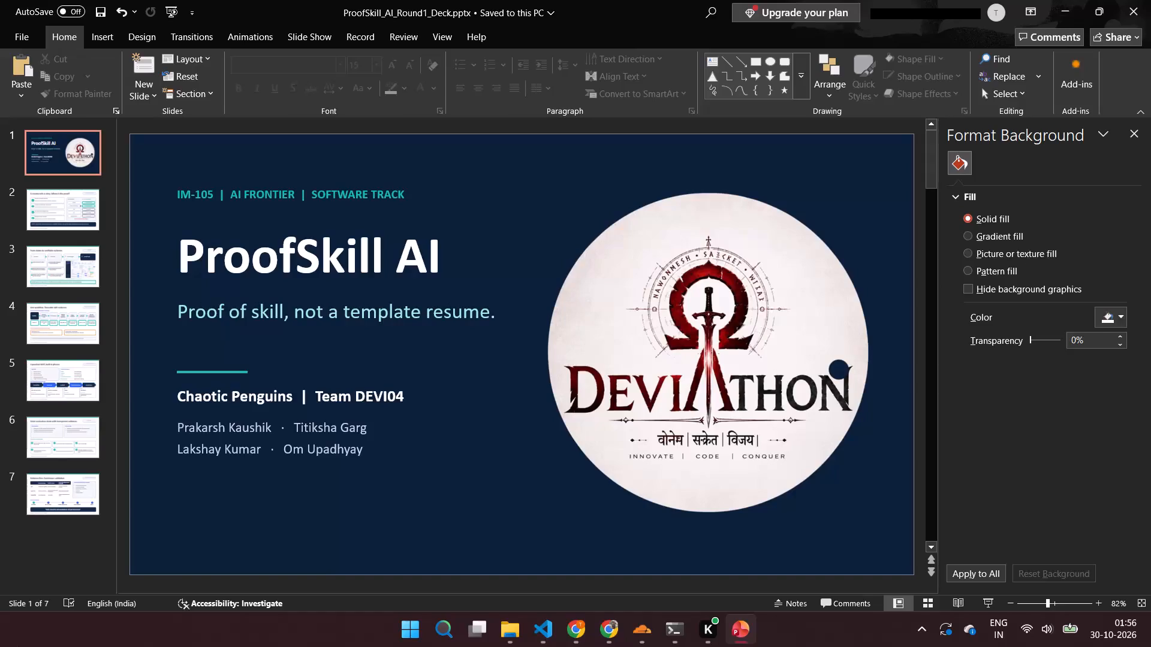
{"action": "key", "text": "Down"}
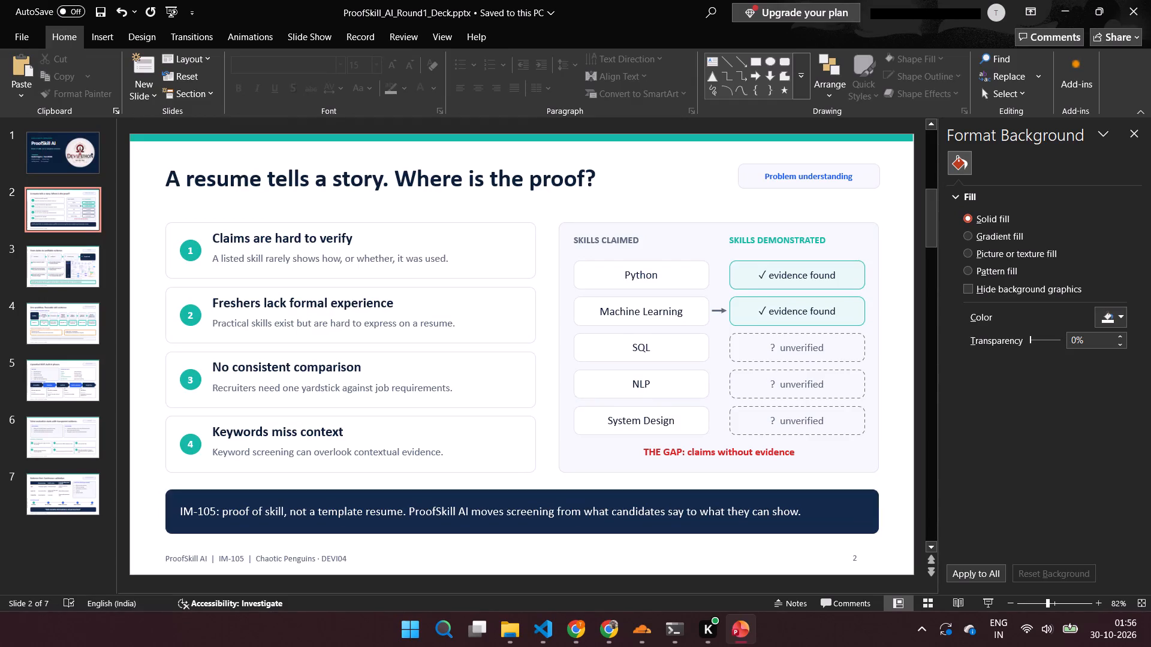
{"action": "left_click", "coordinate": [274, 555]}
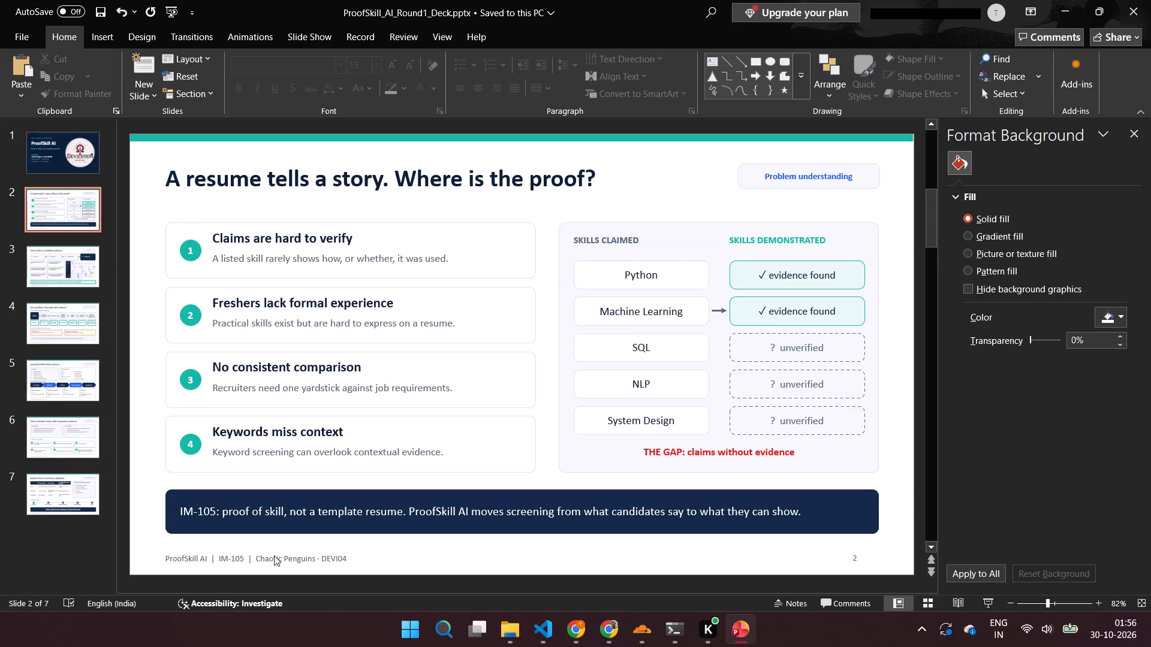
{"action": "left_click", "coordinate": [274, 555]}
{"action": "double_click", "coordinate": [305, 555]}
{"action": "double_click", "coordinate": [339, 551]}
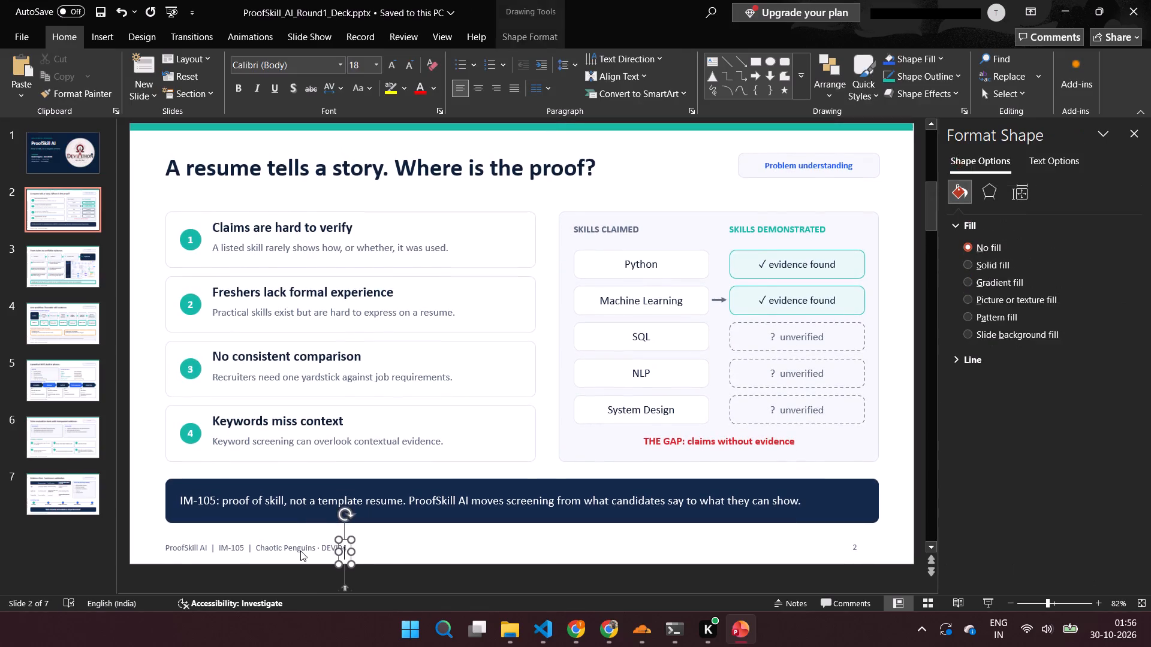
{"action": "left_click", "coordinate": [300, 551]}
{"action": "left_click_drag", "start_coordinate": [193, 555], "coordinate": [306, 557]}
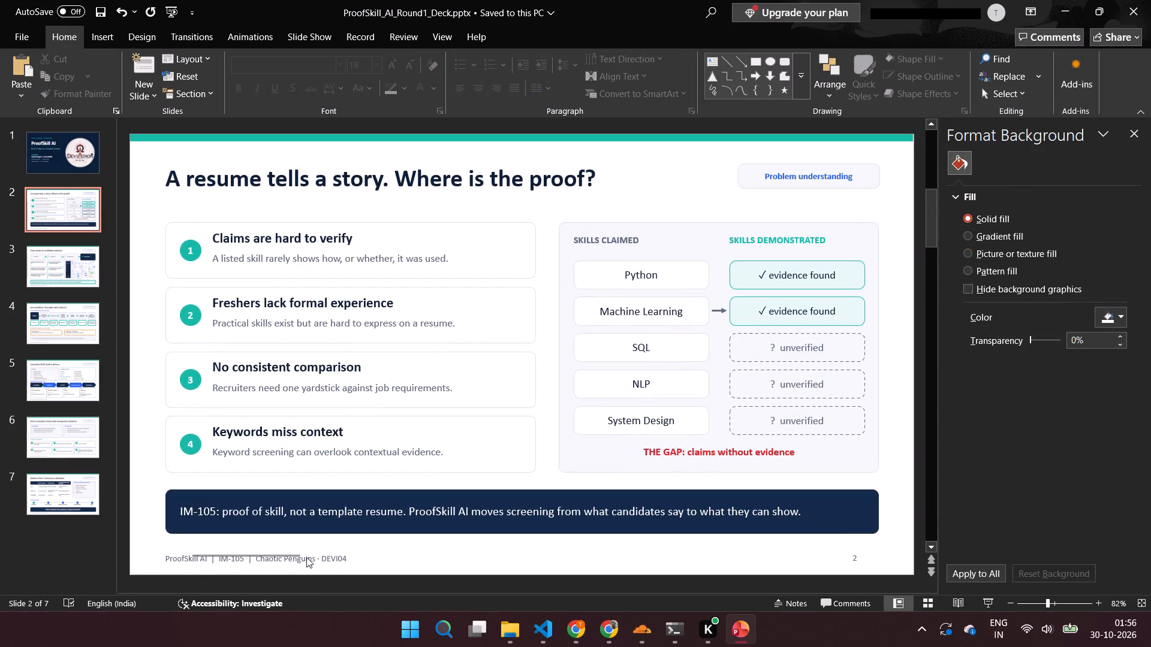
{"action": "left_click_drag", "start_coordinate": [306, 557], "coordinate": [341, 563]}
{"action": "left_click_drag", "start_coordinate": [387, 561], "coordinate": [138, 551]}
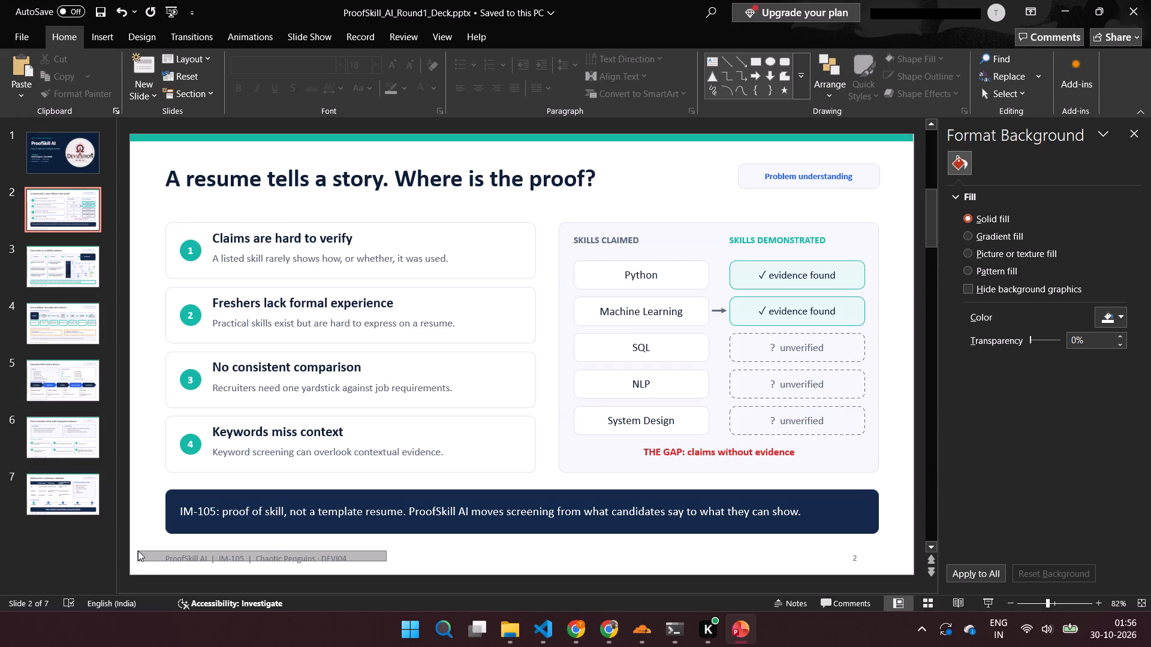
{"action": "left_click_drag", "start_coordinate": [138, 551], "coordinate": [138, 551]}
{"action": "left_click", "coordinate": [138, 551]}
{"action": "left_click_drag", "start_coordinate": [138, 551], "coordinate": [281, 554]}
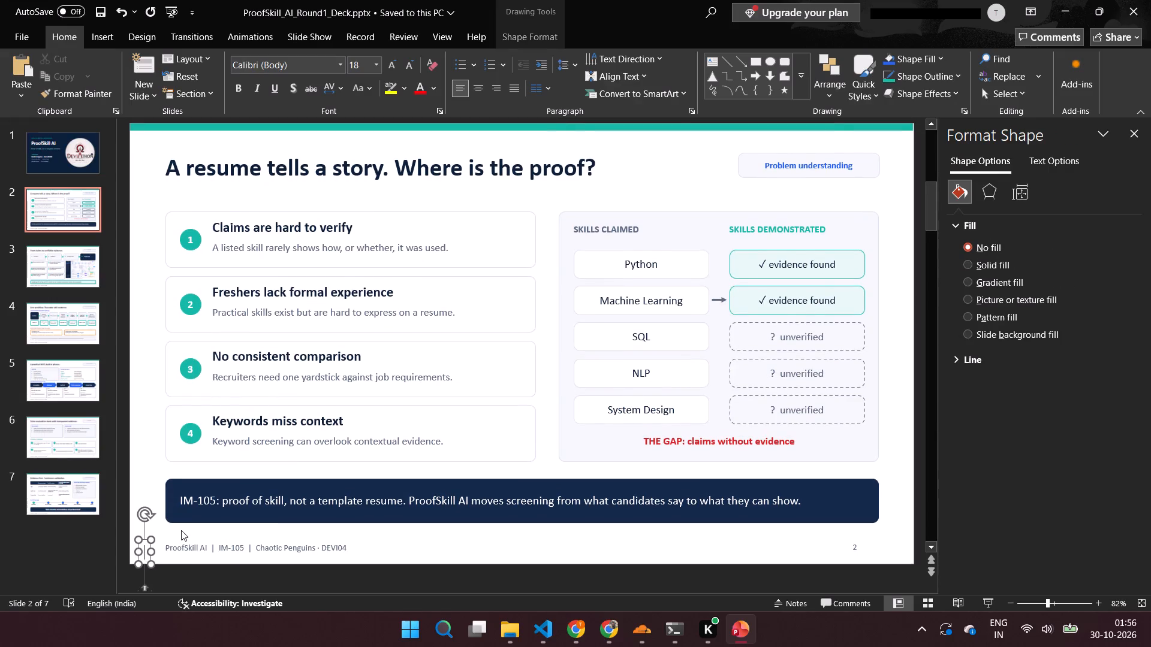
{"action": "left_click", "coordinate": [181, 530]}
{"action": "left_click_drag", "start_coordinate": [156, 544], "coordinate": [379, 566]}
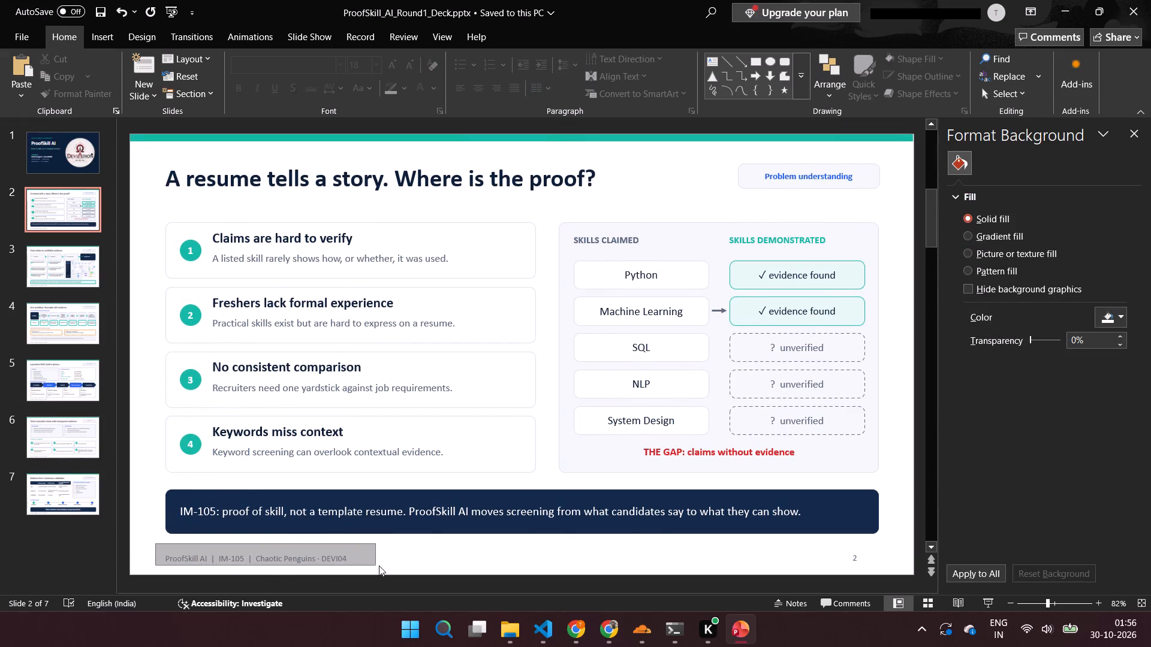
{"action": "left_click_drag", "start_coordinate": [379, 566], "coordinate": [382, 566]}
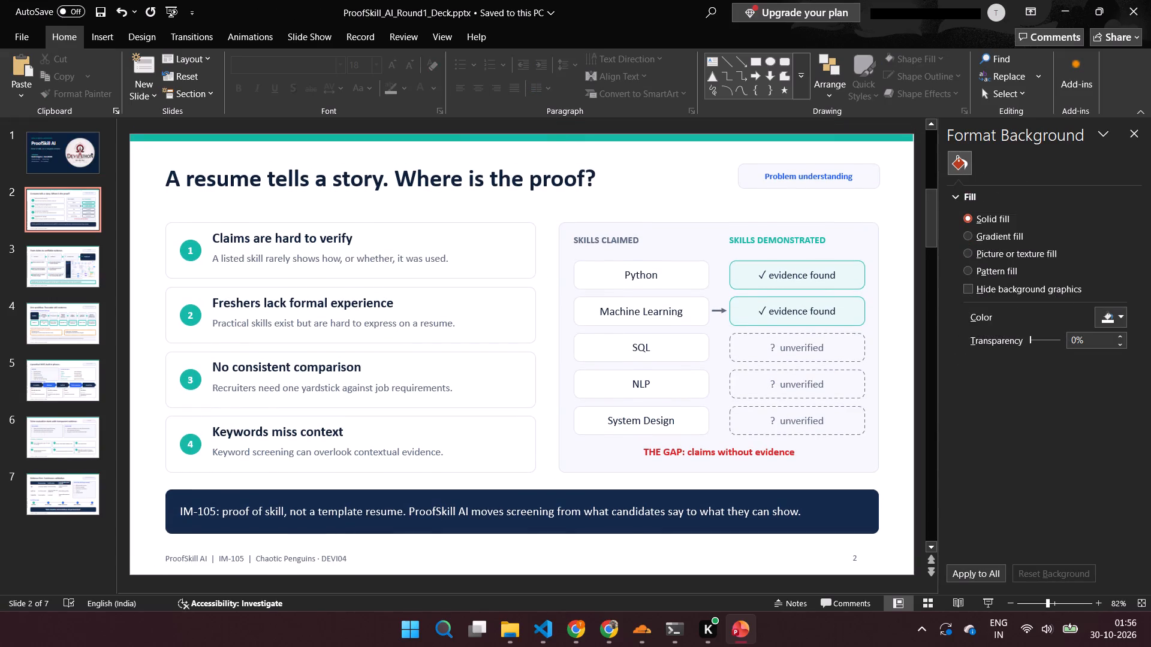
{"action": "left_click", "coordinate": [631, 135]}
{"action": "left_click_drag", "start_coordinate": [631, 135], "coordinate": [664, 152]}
Capture a screen snip of the blank white strip beside slide 2's footer text and paste it onto the slide.
{"action": "key", "text": "shift+super+s"}
{"action": "left_click_drag", "start_coordinate": [404, 546], "coordinate": [590, 558]}
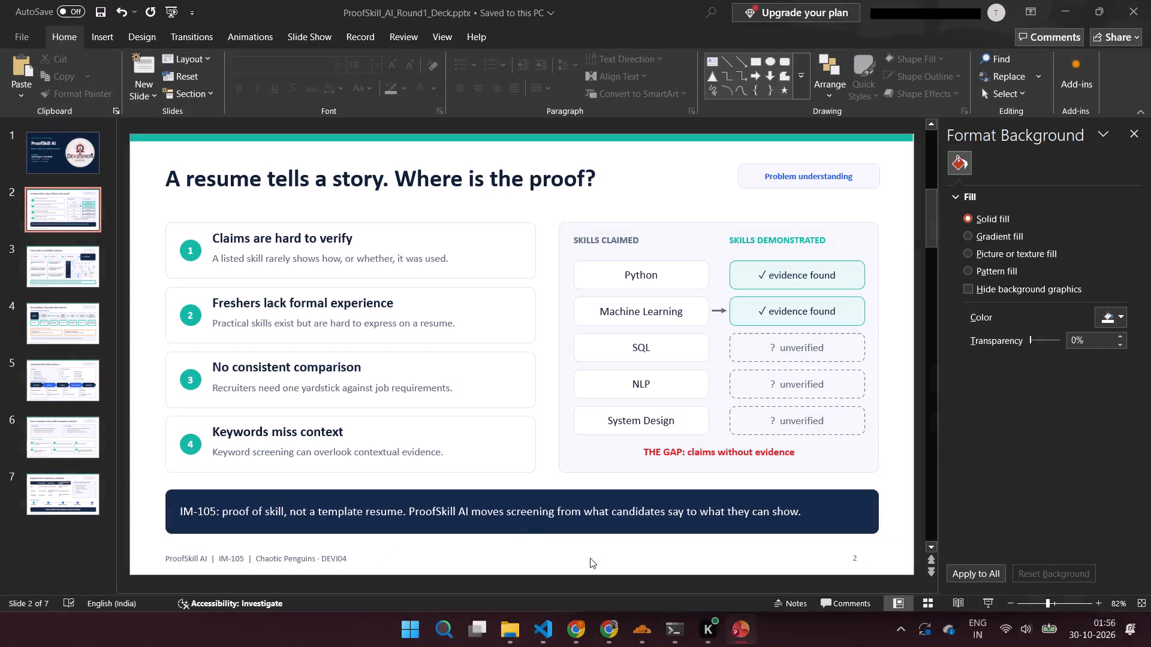
{"action": "key", "text": "ctrl+v"}
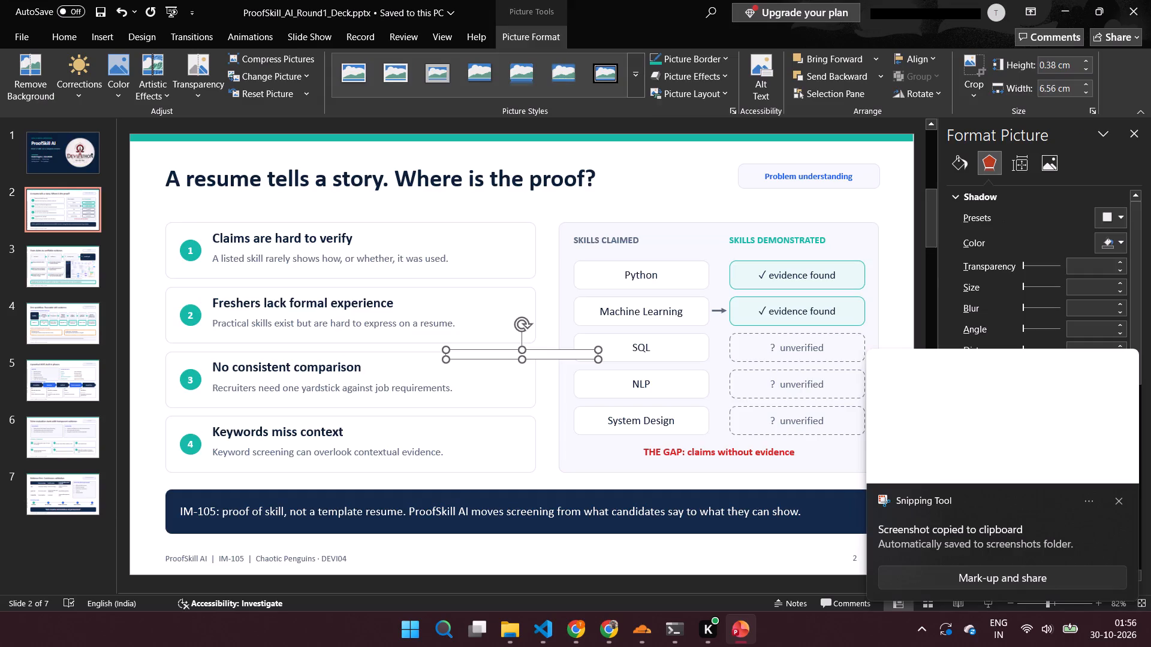
Move the white strip over slide 2's footer text and enlarge it to about 0.8 × 8.8 cm to cover the text.
{"action": "left_click_drag", "start_coordinate": [542, 355], "coordinate": [247, 562]}
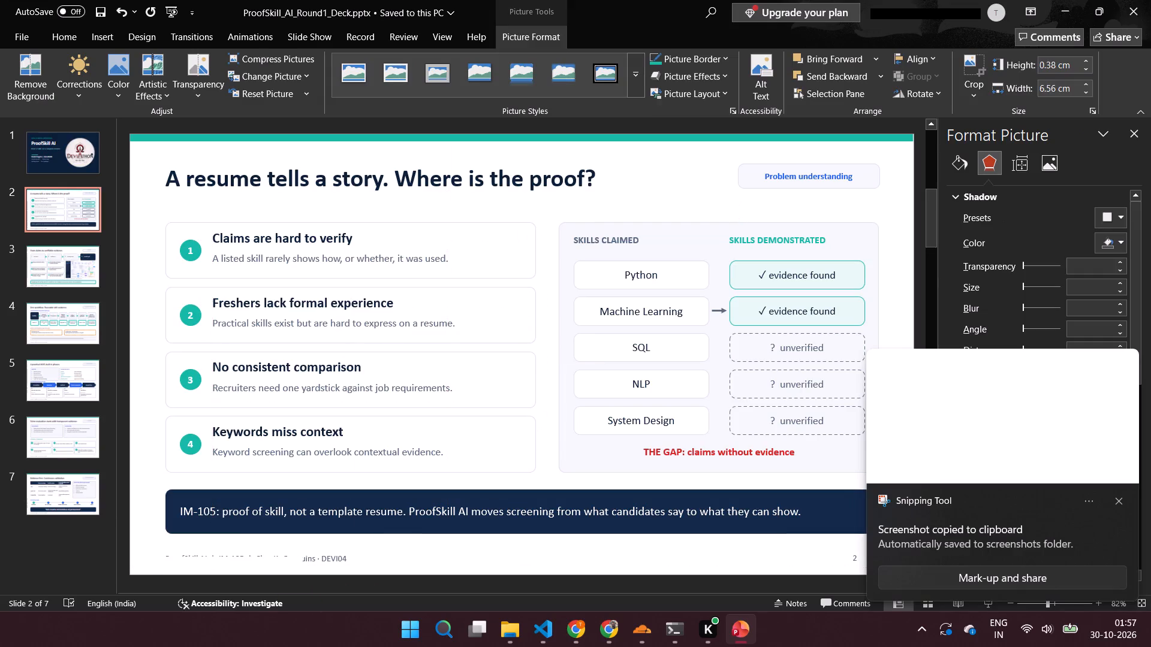
{"action": "left_click_drag", "start_coordinate": [247, 562], "coordinate": [247, 561]}
{"action": "left_click", "coordinate": [228, 554]}
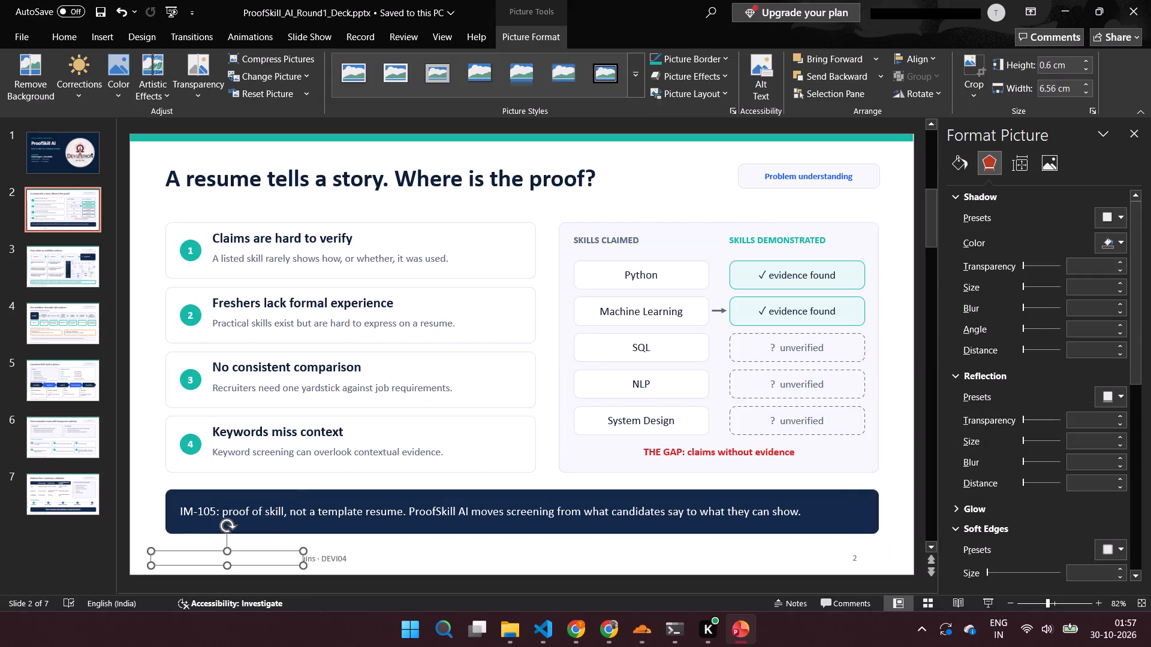
{"action": "left_click_drag", "start_coordinate": [305, 567], "coordinate": [355, 564]}
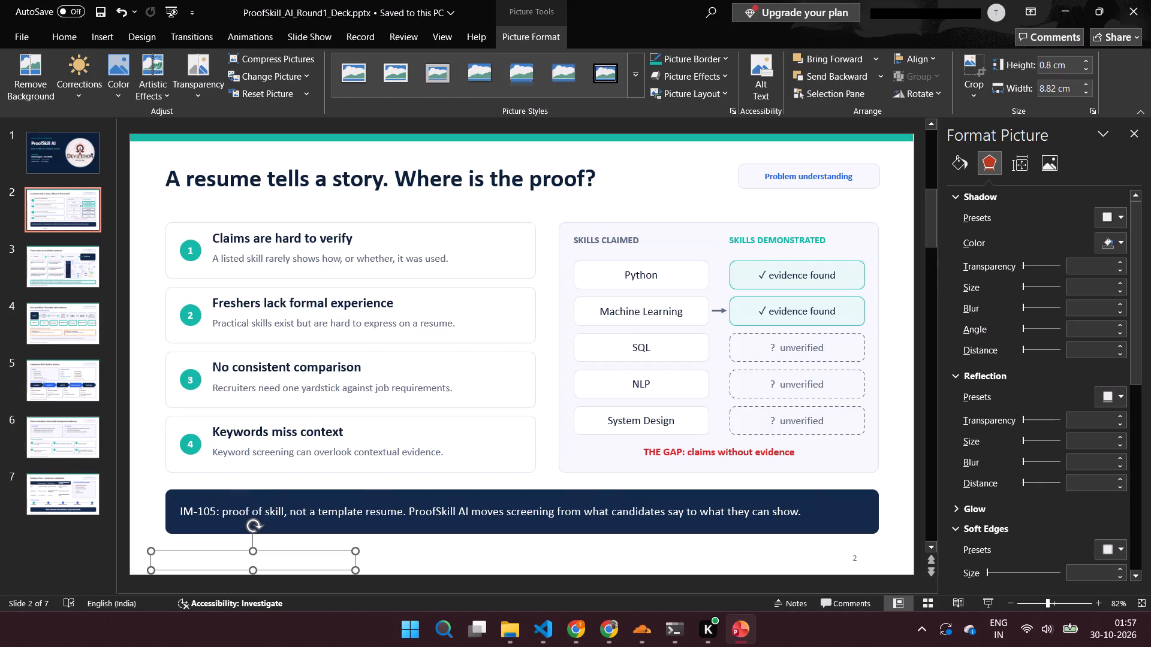
Copy the white strip from slide 2 and paste it over the footer text on slides 3 and 4.
{"action": "left_click", "coordinate": [342, 558]}
{"action": "key", "text": "ctrl+c"}
{"action": "key", "text": "ctrl+c"}
{"action": "key", "text": "Down"}
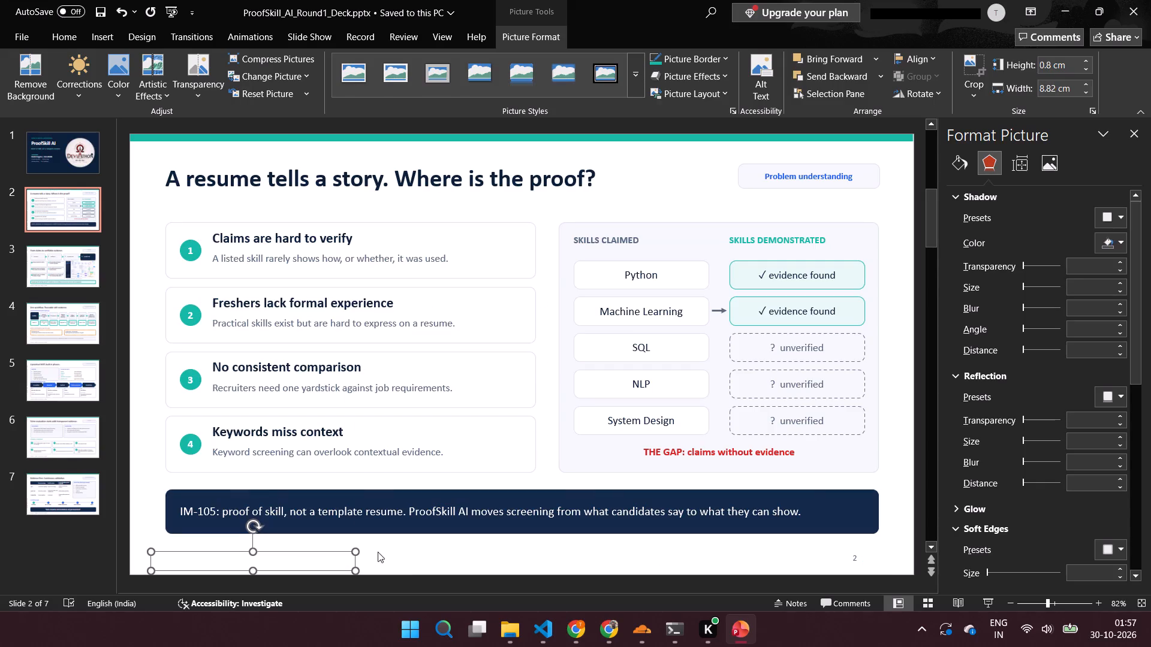
{"action": "left_click", "coordinate": [390, 551]}
{"action": "key", "text": "Down"}
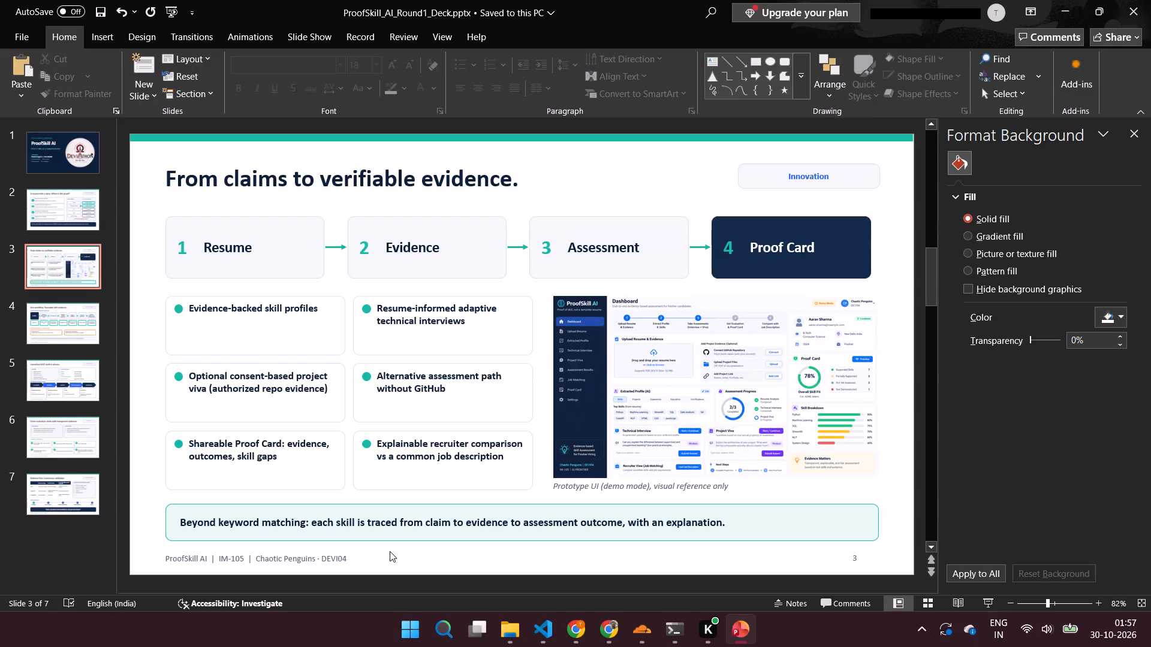
{"action": "key", "text": "ctrl+v"}
{"action": "key", "text": "Down"}
{"action": "key", "text": "Up"}
{"action": "left_click", "coordinate": [390, 551]}
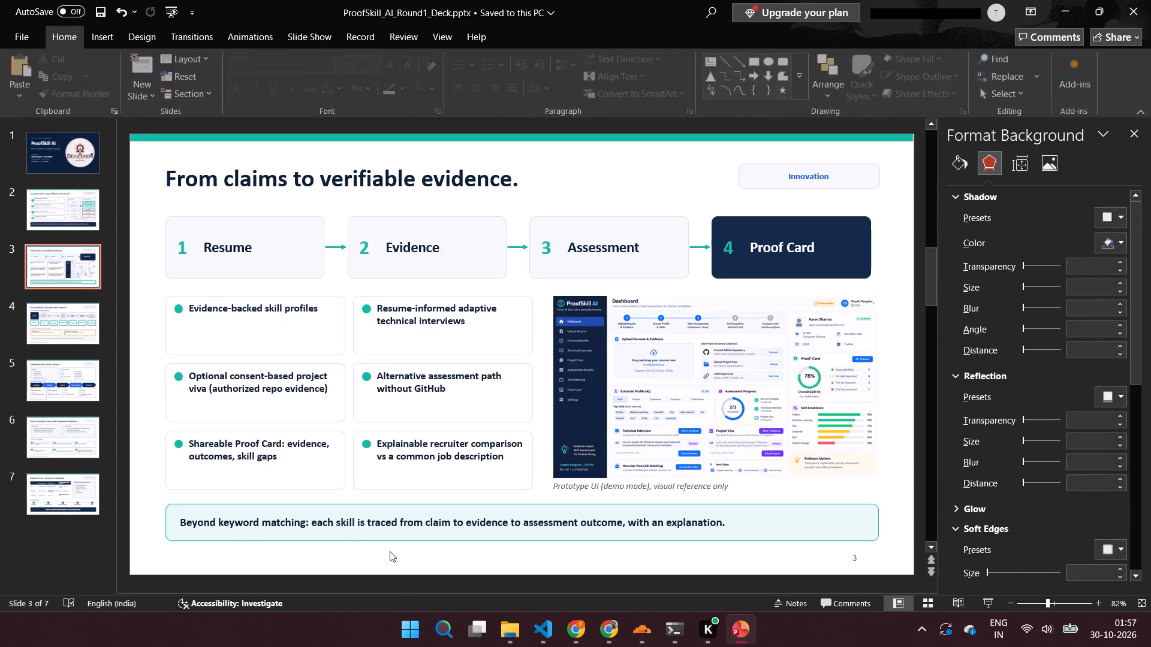
{"action": "key", "text": "Down"}
{"action": "key", "text": "ctrl+v"}
{"action": "left_click", "coordinate": [390, 551]}
Paste the white strip over the footer text on slides 5, 6 and 7.
{"action": "key", "text": "Down"}
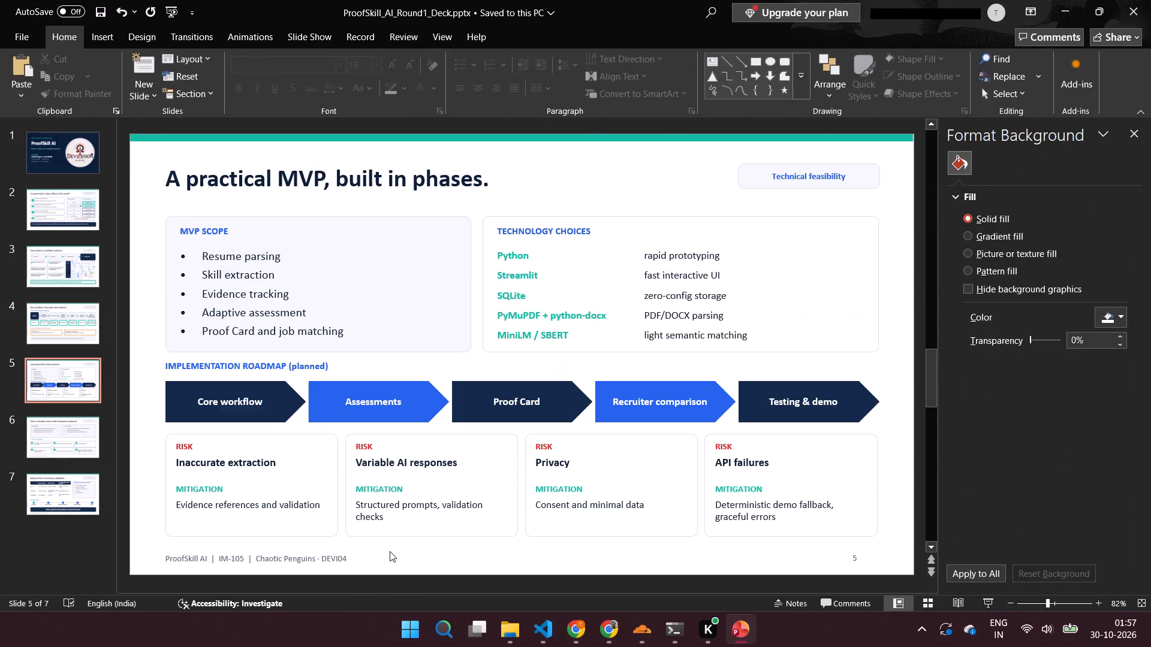
{"action": "key", "text": "ctrl+v"}
{"action": "left_click", "coordinate": [390, 551]}
{"action": "key", "text": "Down"}
{"action": "key", "text": "ctrl+v"}
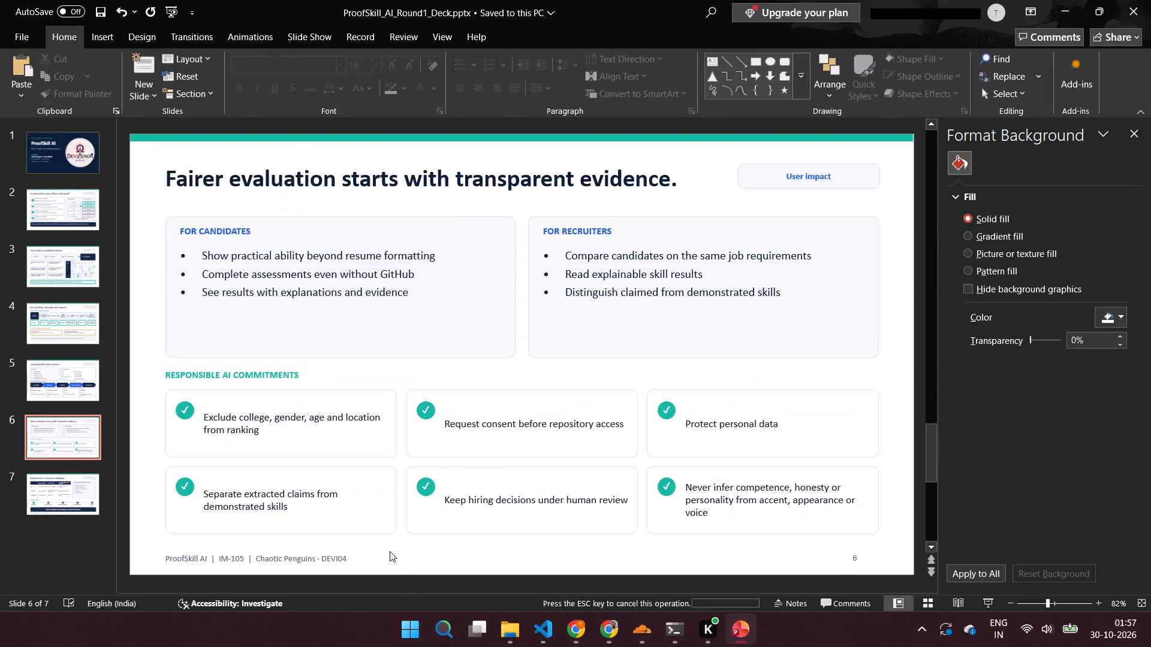
{"action": "left_click", "coordinate": [390, 551]}
{"action": "key", "text": "Down"}
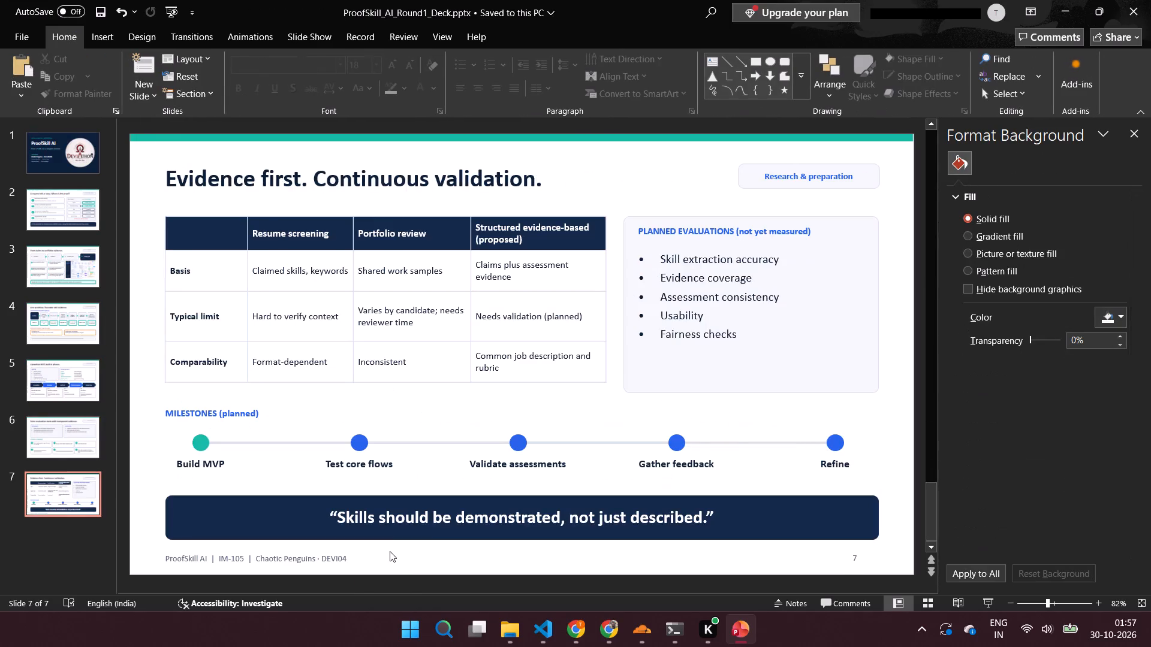
{"action": "key", "text": "ctrl+v"}
{"action": "left_click", "coordinate": [390, 551]}
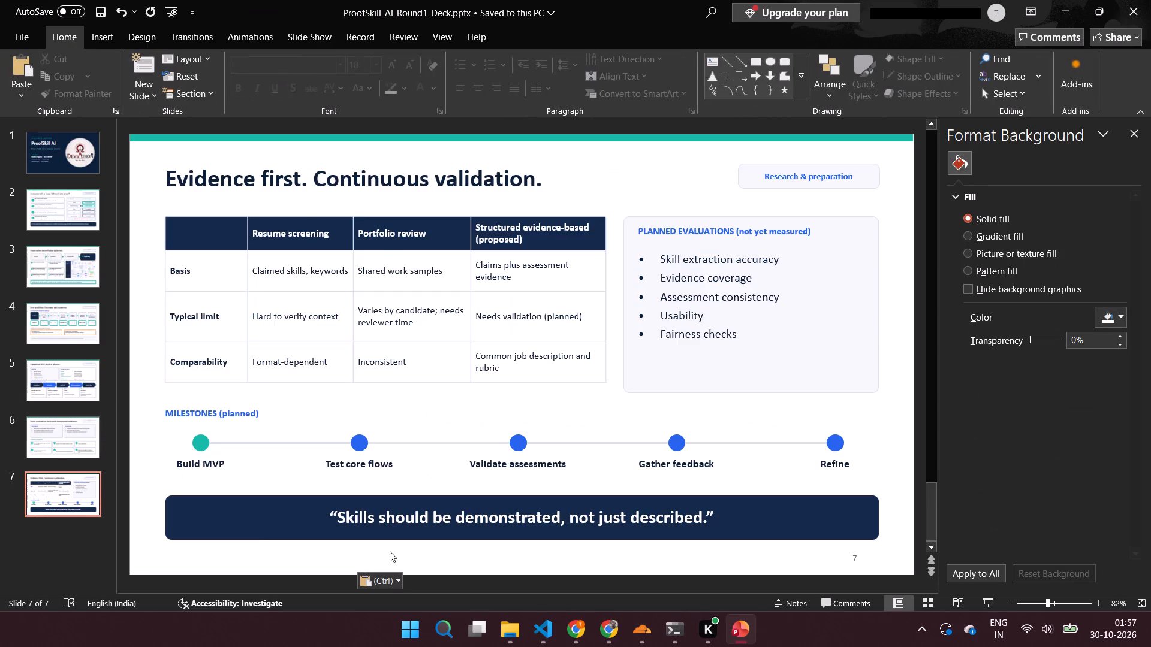
Page back and forth through the deck to check how the footer area looks on the content slides.
{"action": "key", "text": "Down"}
{"action": "key", "text": "Down"}
{"action": "key", "text": "Up"}
{"action": "key", "text": "Up"}
{"action": "key", "text": "Up"}
{"action": "key", "text": "Up"}
{"action": "key", "text": "Up"}
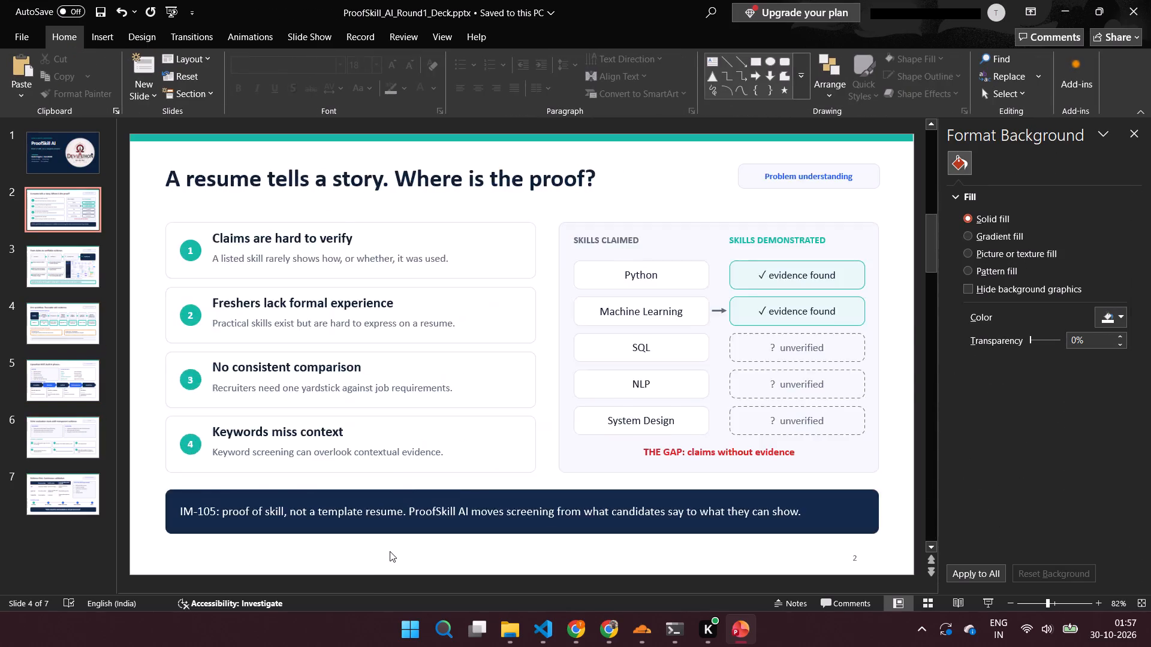
{"action": "key", "text": "Up"}
{"action": "key", "text": "Up"}
{"action": "key", "text": "Up"}
{"action": "key", "text": "Up"}
{"action": "key", "text": "Up"}
{"action": "key", "text": "Up"}
{"action": "key", "text": "Down"}
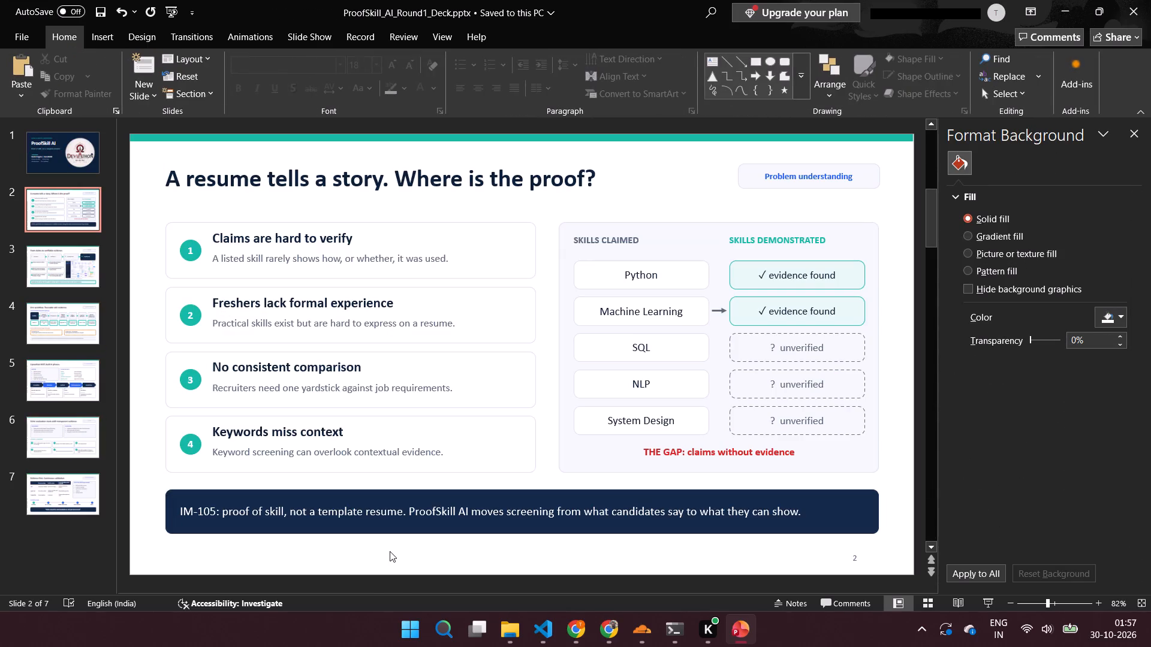
{"action": "key", "text": "Down"}
{"action": "key", "text": "Down"}
{"action": "key", "text": "Up"}
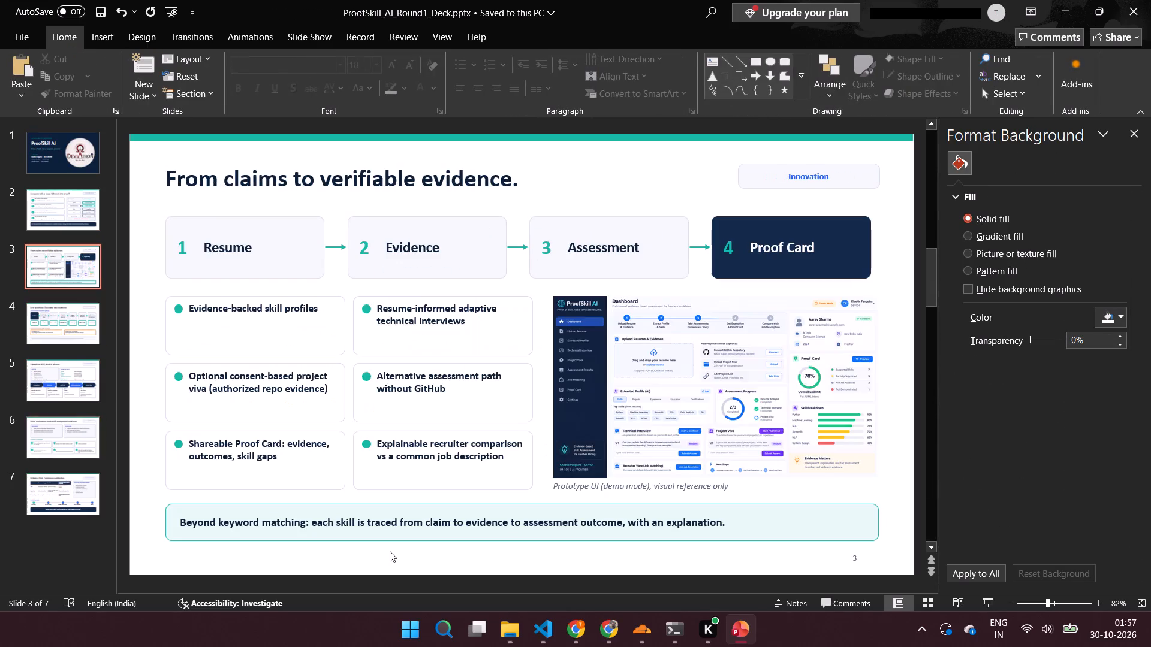
{"action": "key", "text": "Down"}
{"action": "key", "text": "Up"}
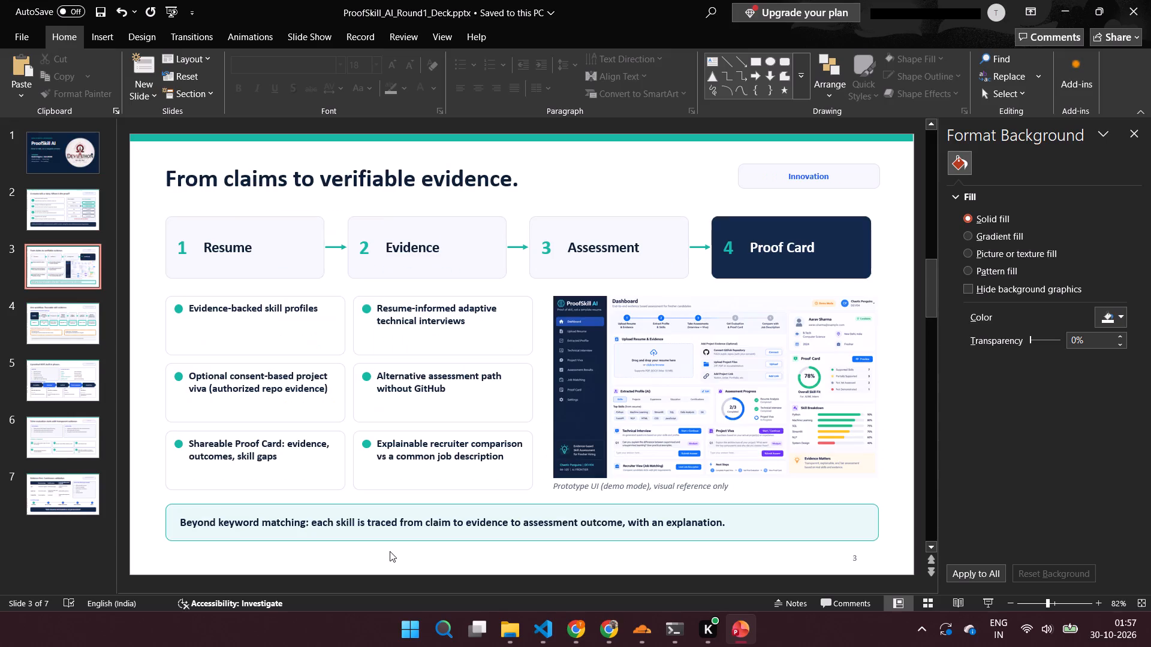
{"action": "key", "text": "Up"}
{"action": "key", "text": "Up"}
{"action": "key", "text": "Up"}
{"action": "key", "text": "Down"}
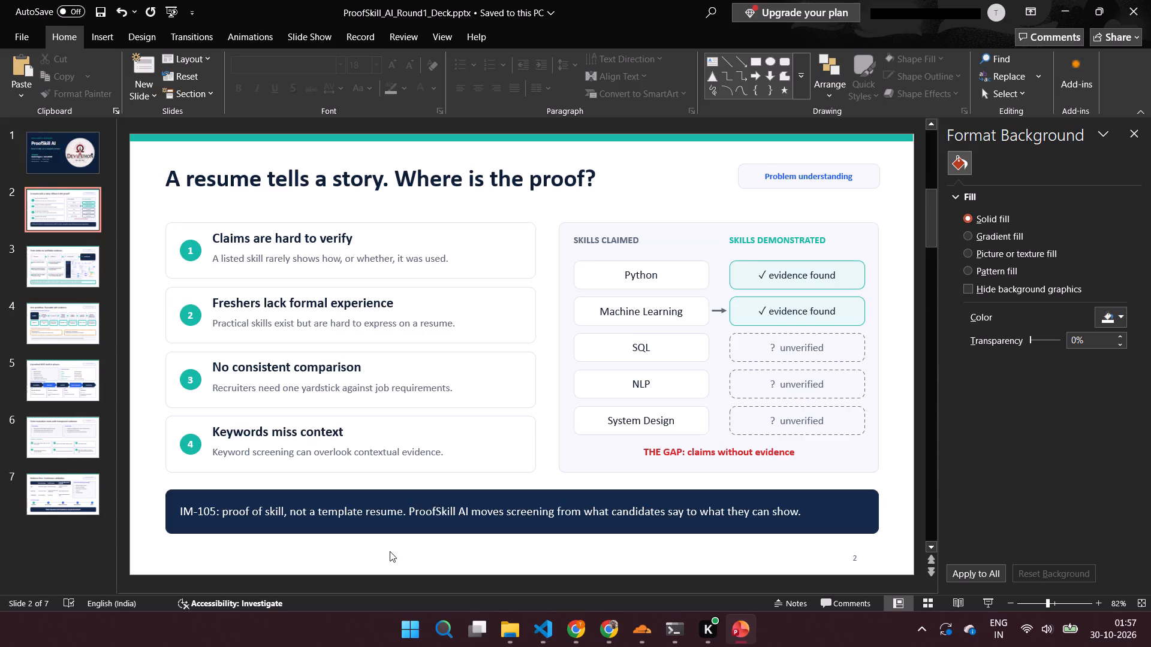
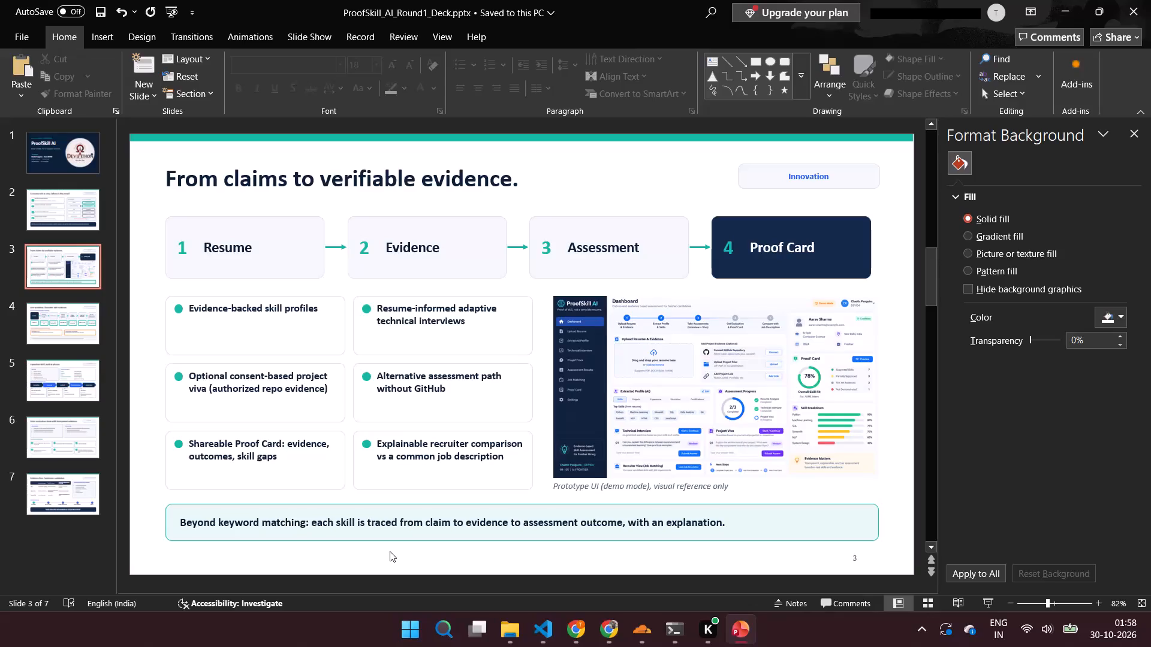
Compare the footer areas of slides 3 and 4, and continue through the remaining slides to slide 7.
{"action": "key", "text": "Down"}
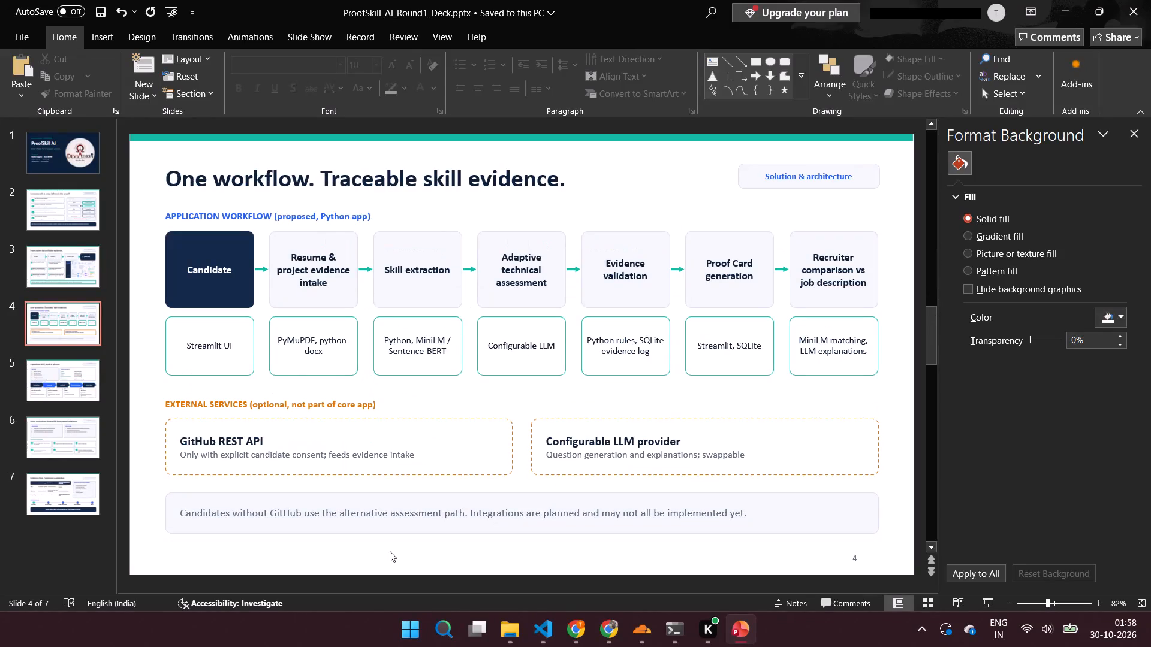
{"action": "key", "text": "Up"}
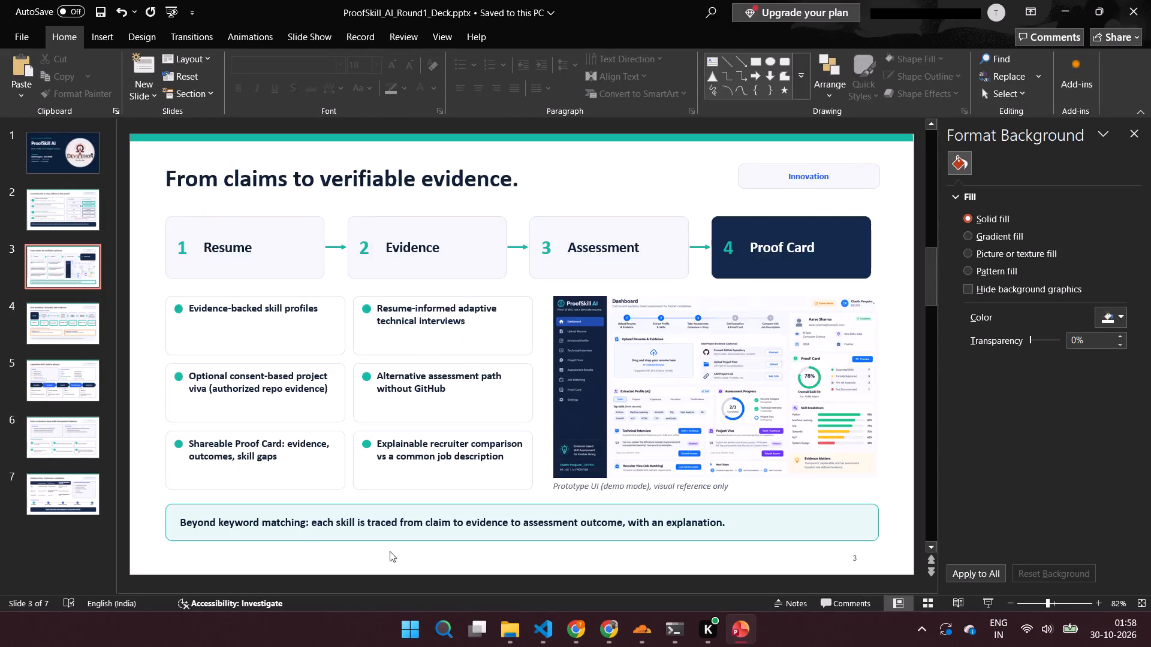
{"action": "key", "text": "Down"}
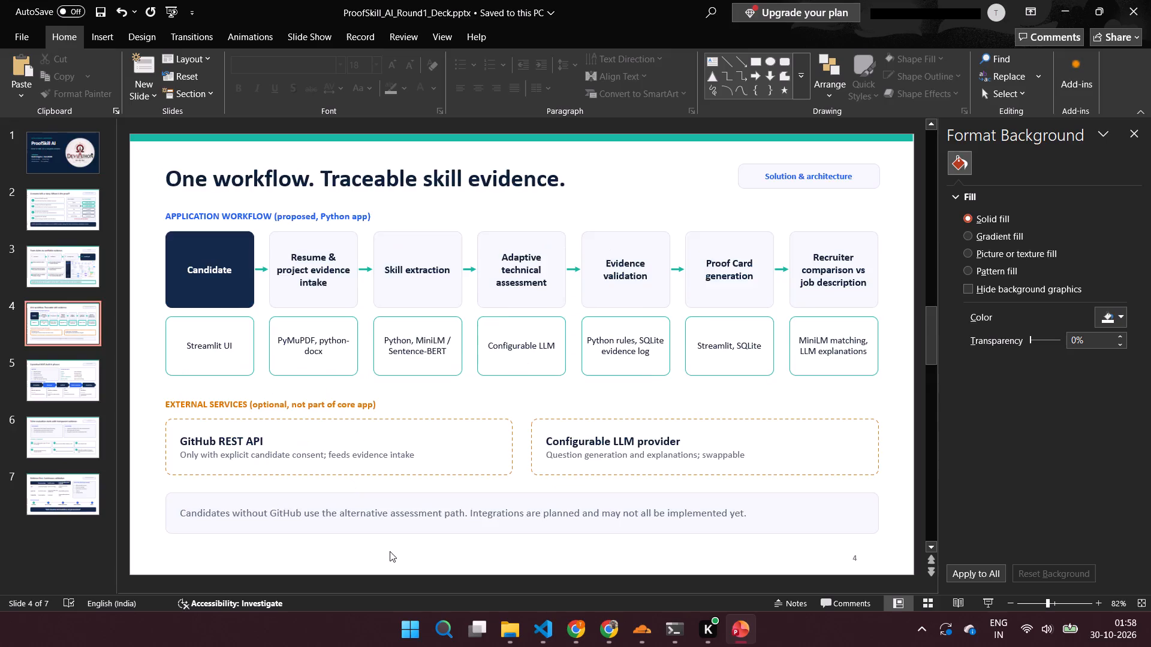
{"action": "key", "text": "Down"}
{"action": "key", "text": "Up"}
{"action": "key", "text": "Up"}
{"action": "key", "text": "Down"}
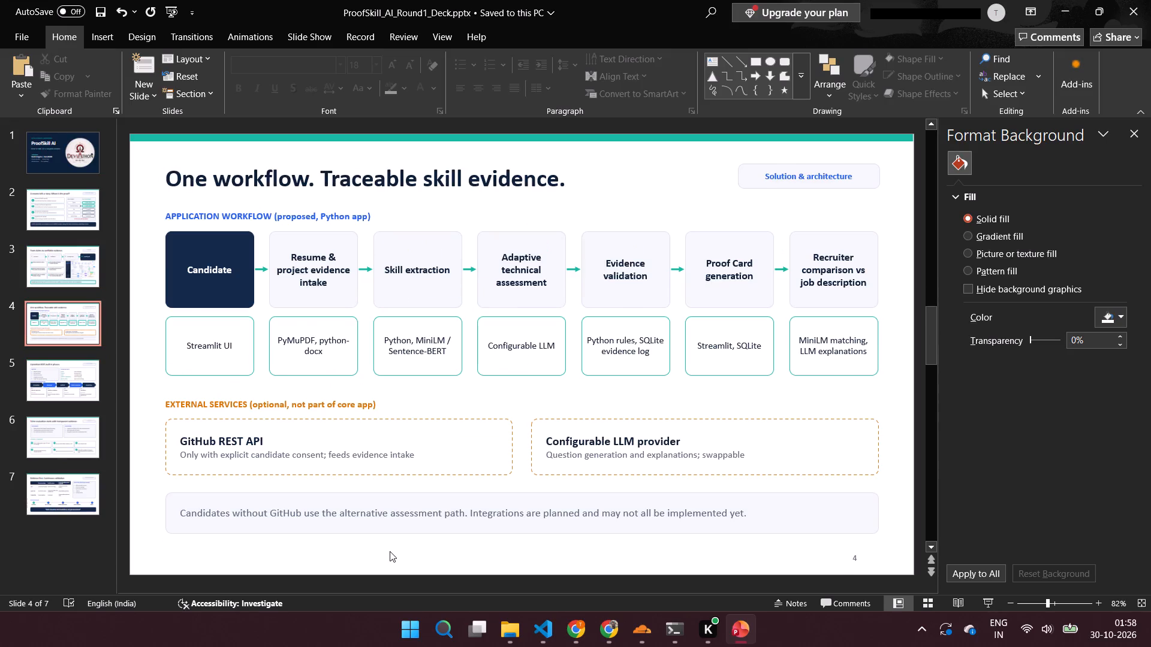
{"action": "key", "text": "Up"}
{"action": "key", "text": "Down"}
{"action": "key", "text": "Up"}
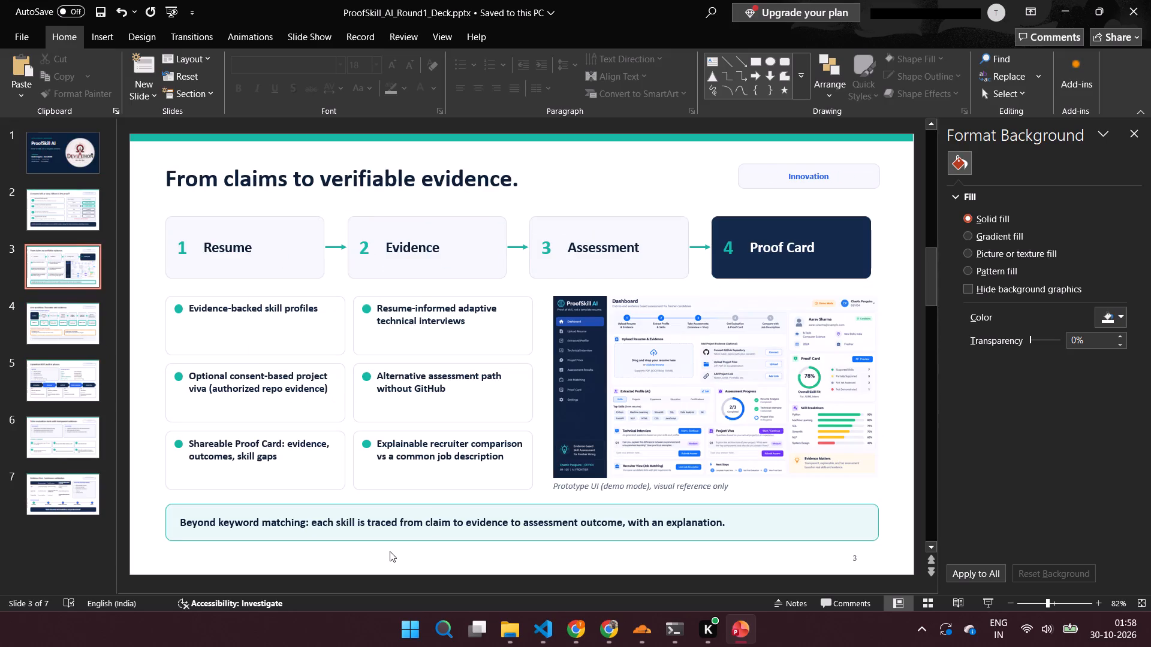
{"action": "key", "text": "Down"}
{"action": "key", "text": "Down"}
{"action": "key", "text": "Down"}
{"action": "key", "text": "Down"}
{"action": "key", "text": "Down"}
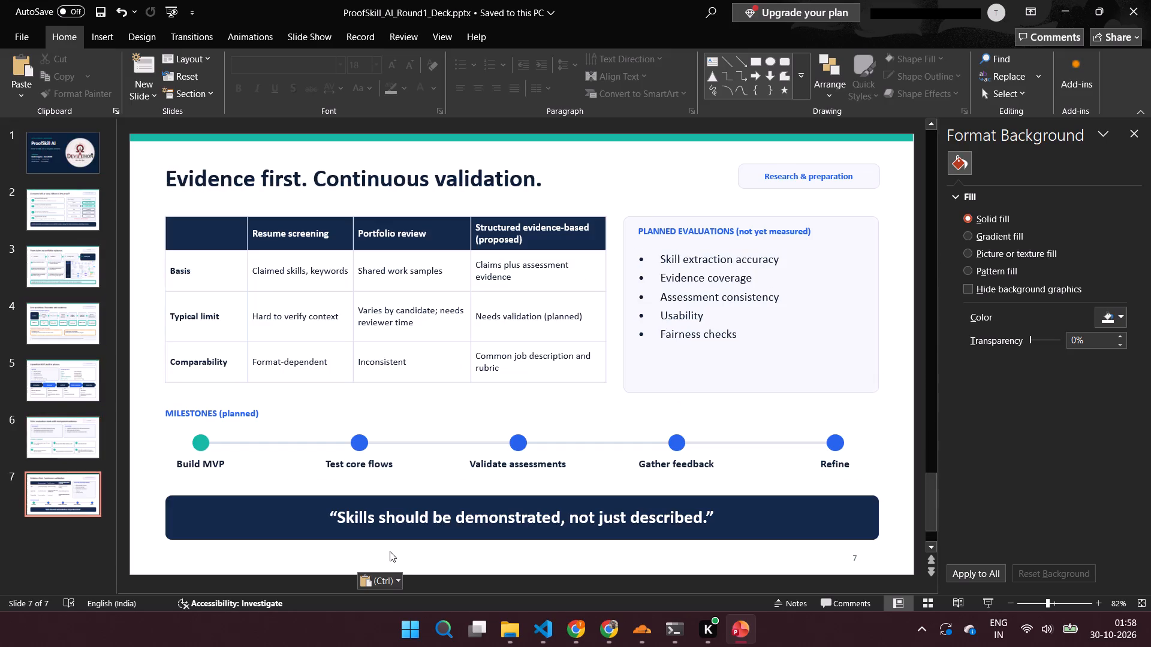
Save the ProofSkill_AI_Round1_Deck presentation with the covered footers.
{"action": "left_click", "coordinate": [16, 34]}
{"action": "left_click", "coordinate": [26, 41]}
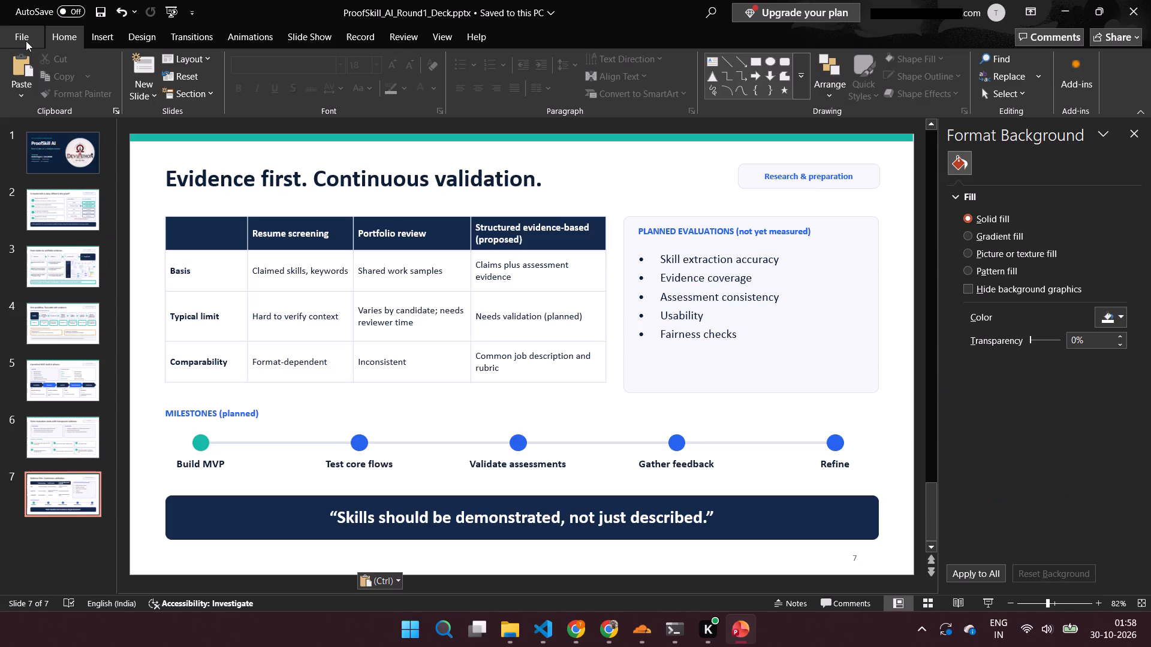
{"action": "key", "text": "ctrl+s"}
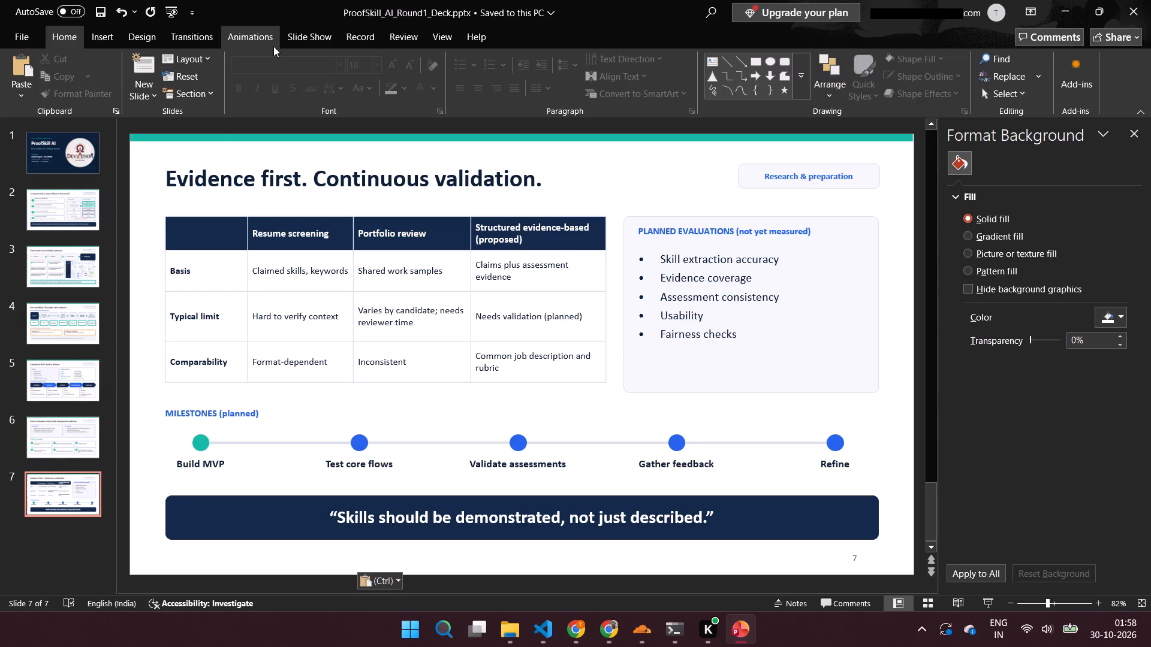
{"action": "key", "text": "ctrl+s"}
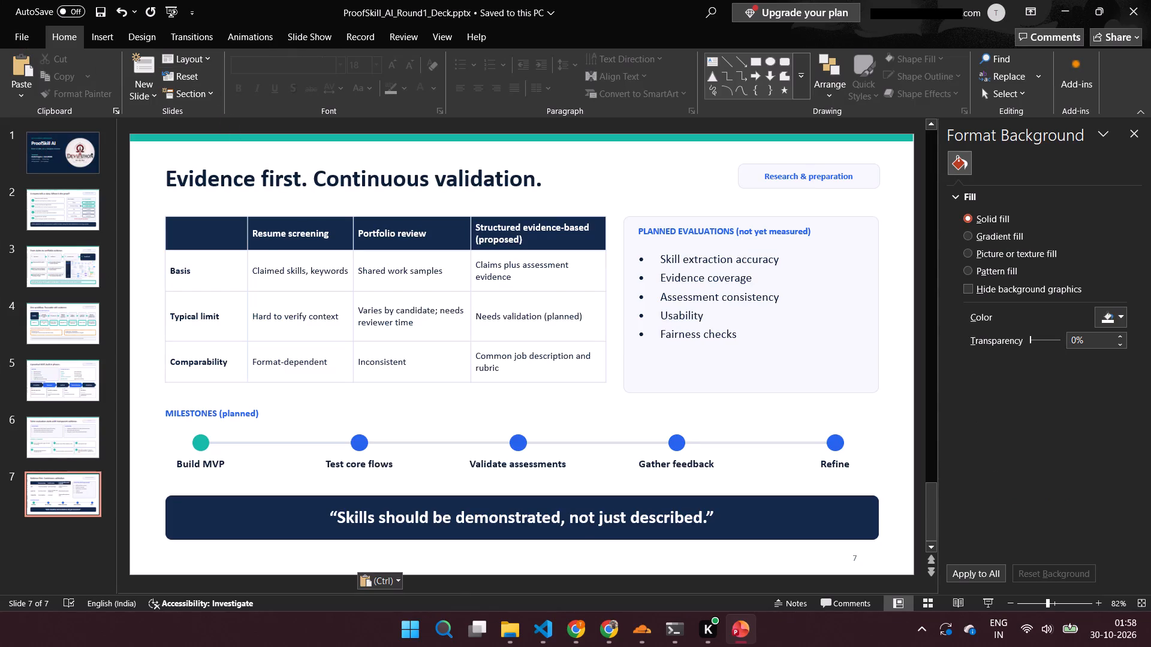